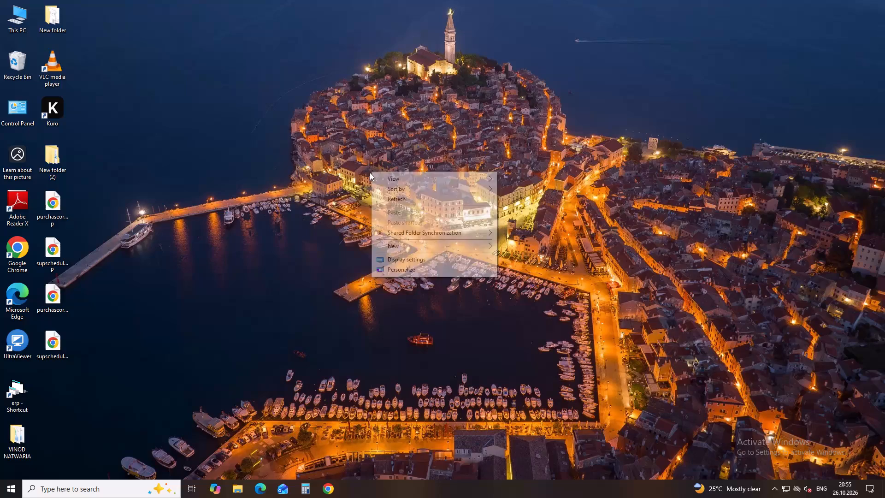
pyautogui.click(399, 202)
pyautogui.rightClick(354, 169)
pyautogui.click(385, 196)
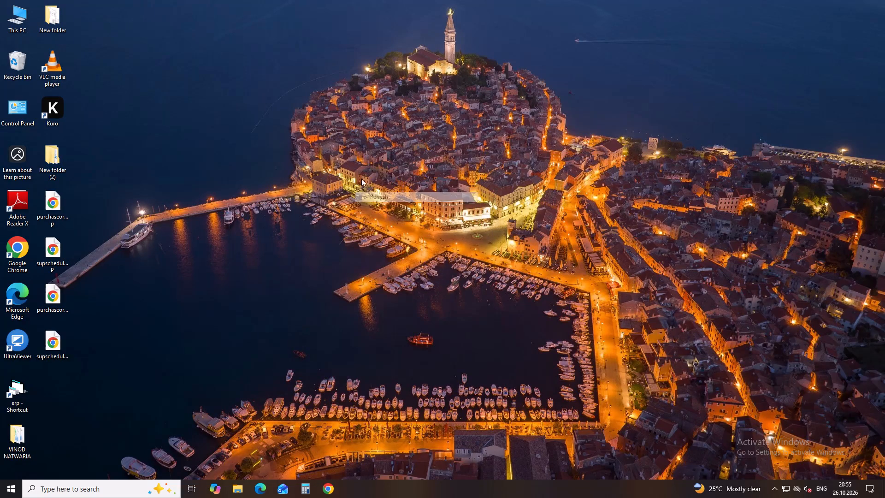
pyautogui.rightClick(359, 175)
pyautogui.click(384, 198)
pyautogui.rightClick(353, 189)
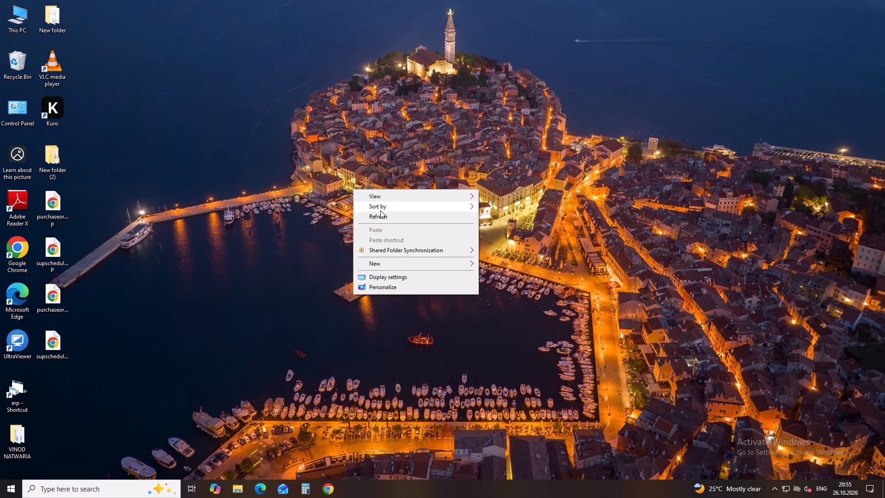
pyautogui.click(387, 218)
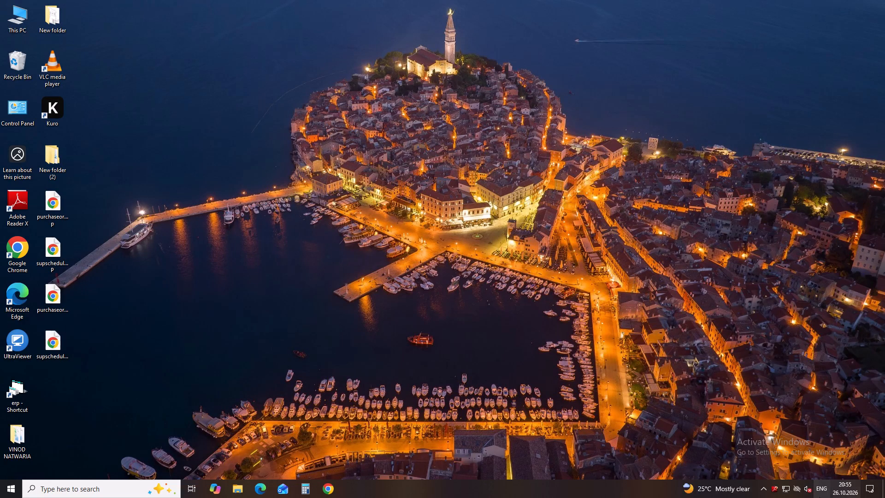
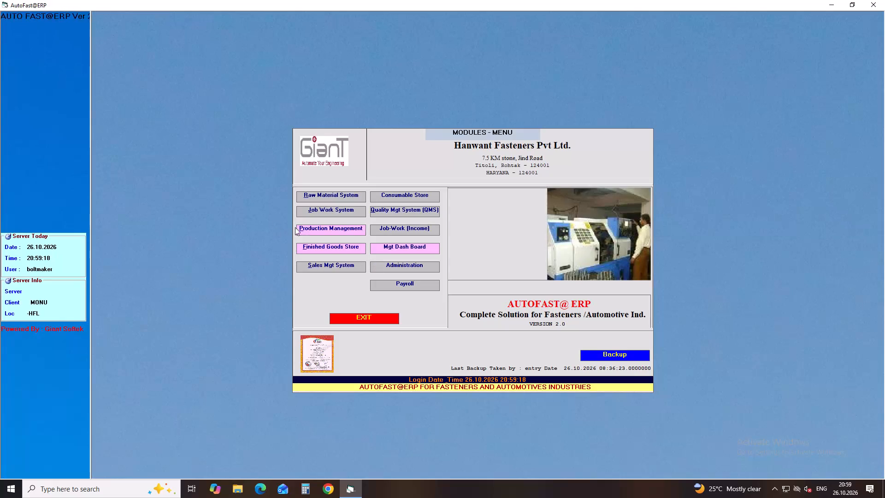
# Open the Raw Material Issue to Machine form in the Production Management module.
pyautogui.click(312, 228)
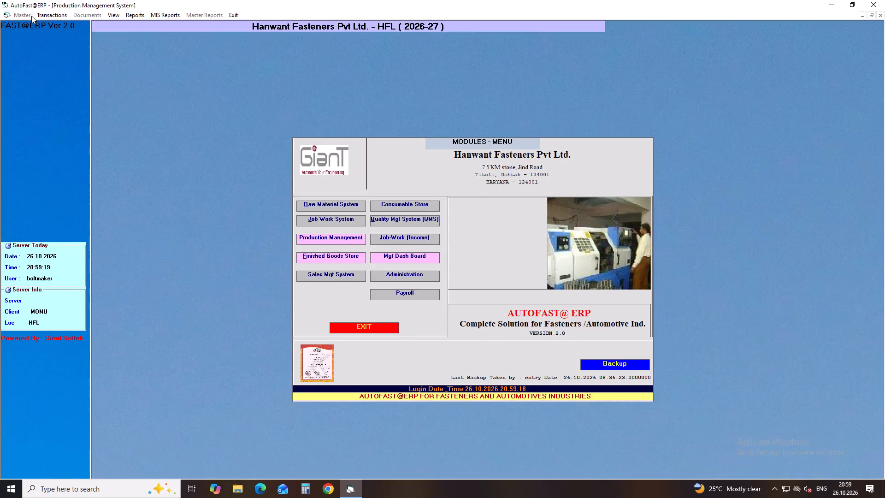
pyautogui.click(45, 18)
pyautogui.click(77, 66)
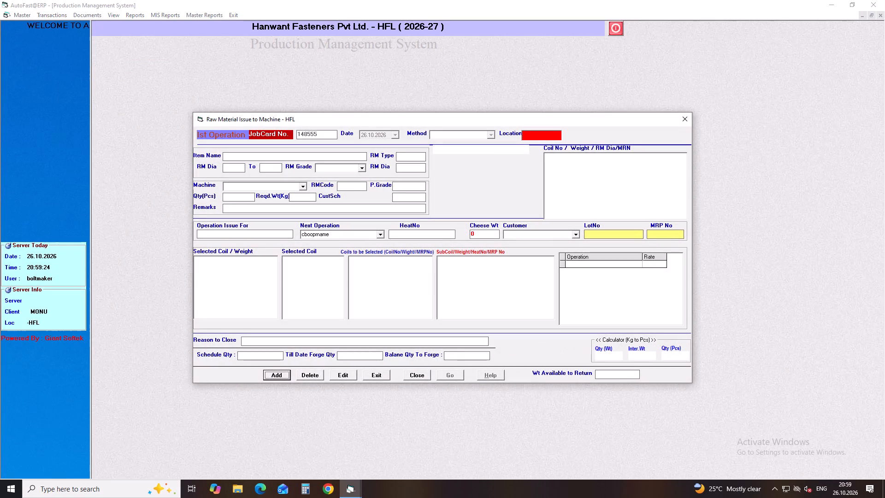
# Start a new job card with method FORGING and choose the item NUT INSERT 5 MM P-11.
pyautogui.press('Return')
pyautogui.press('Return')
pyautogui.press('Return')
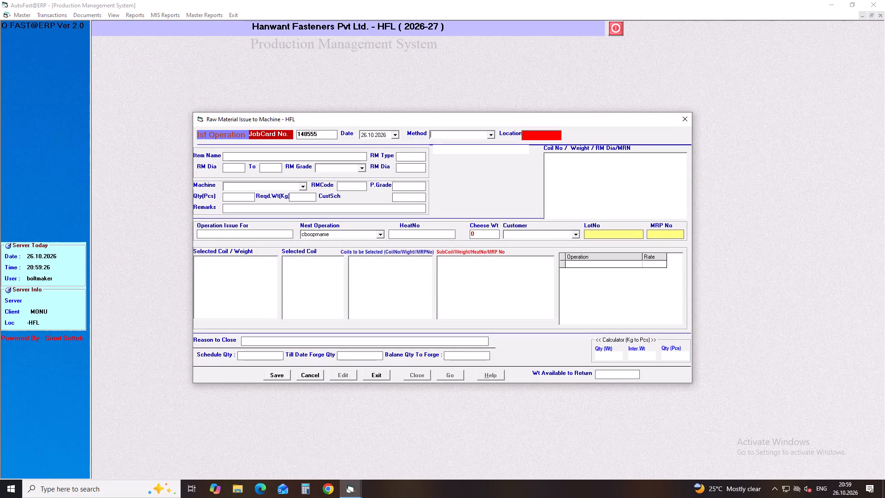
pyautogui.press('Down')
pyautogui.press('Return')
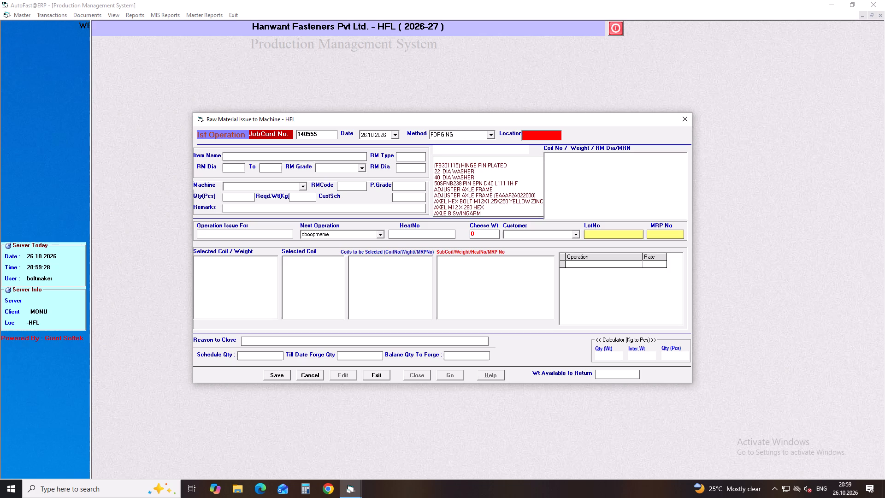
pyautogui.write('NUT')
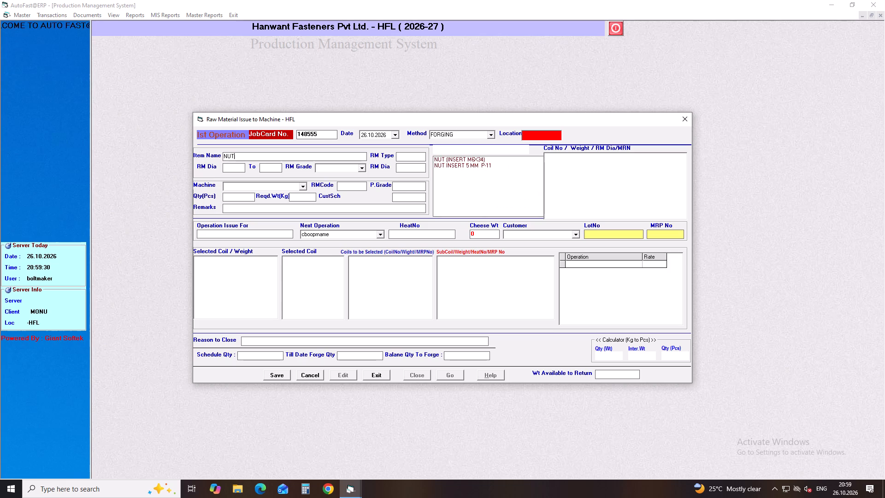
pyautogui.press('Down')
pyautogui.press('Down')
pyautogui.press('Down')
pyautogui.press('Return')
pyautogui.press('Return')
pyautogui.press('Return')
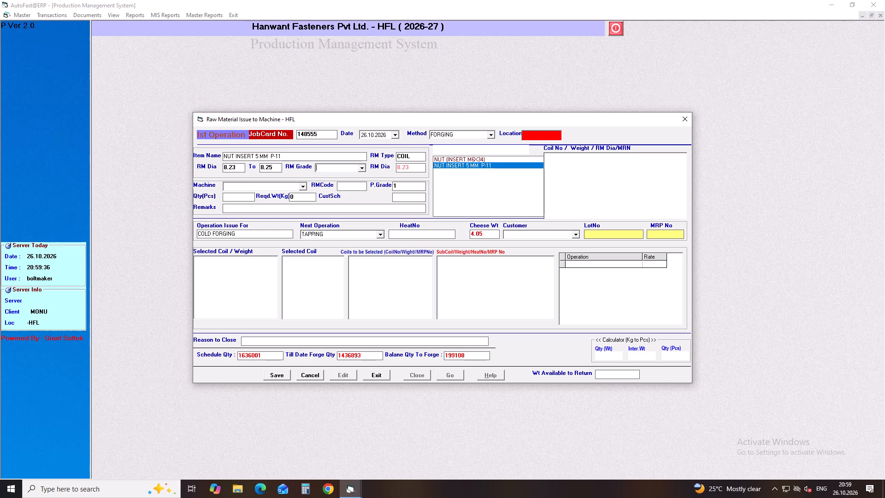
# Set RM grade 1018, machine NF-01 and a quantity of 51010 pieces, keeping TAPPING as the next operation.
pyautogui.press('Down')
pyautogui.press('Return')
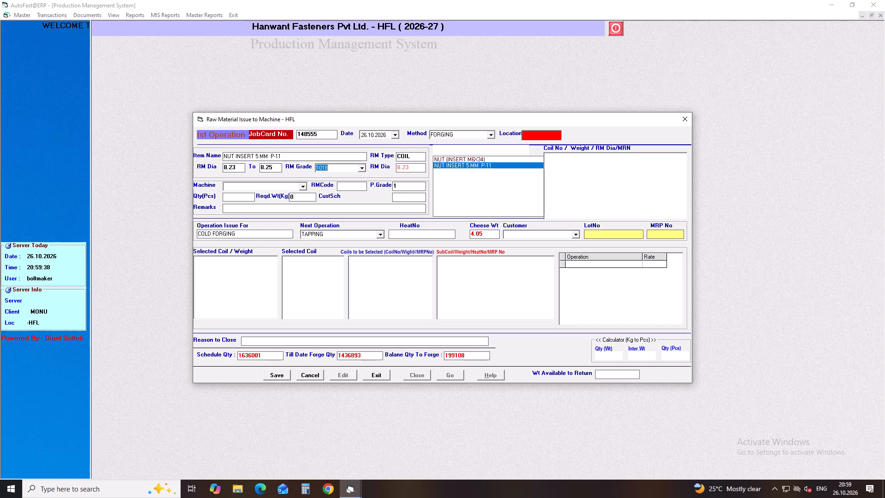
pyautogui.press('Return')
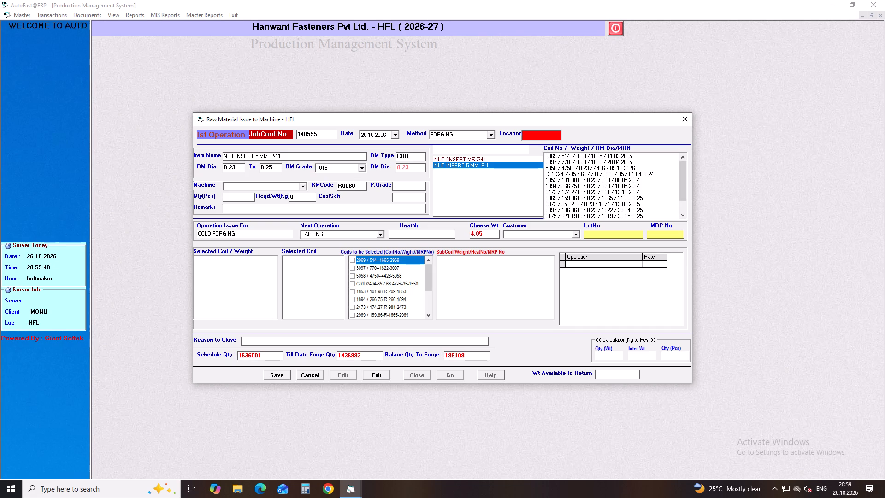
pyautogui.write('NF')
pyautogui.press('Down')
pyautogui.press('Return')
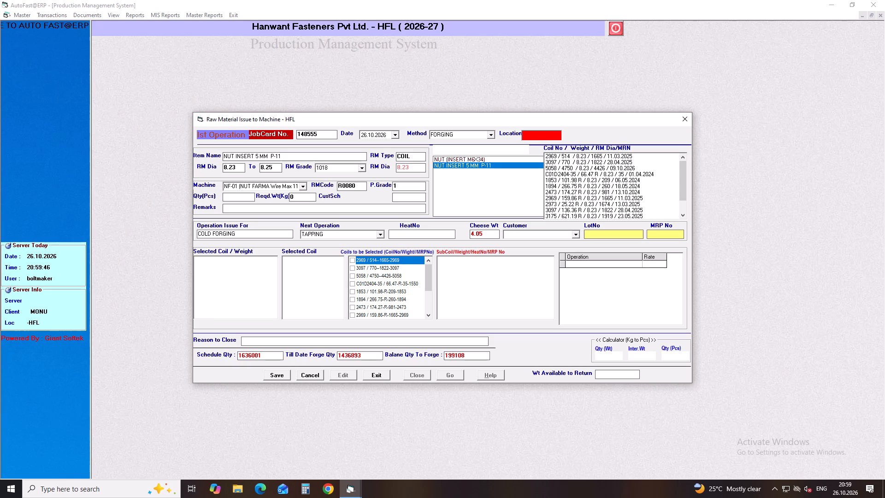
pyautogui.write('51010')
pyautogui.press('Return')
pyautogui.press('Return')
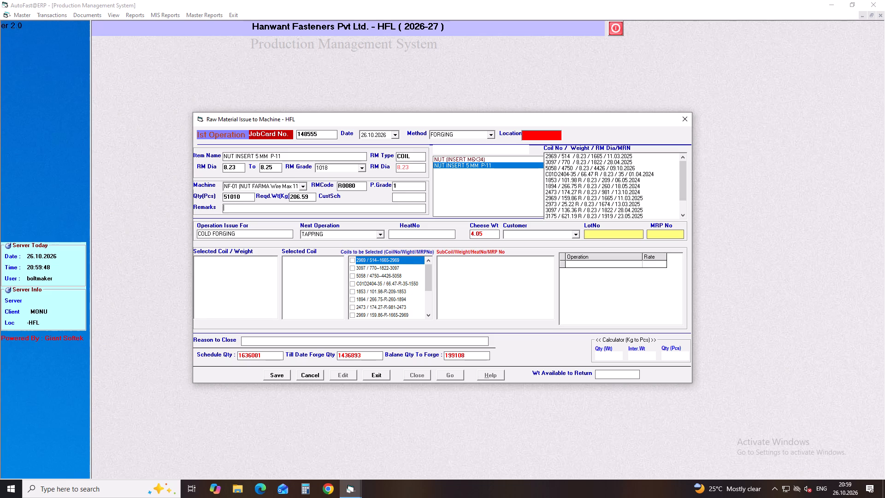
pyautogui.press('Return')
pyautogui.press('Return')
pyautogui.press('Return')
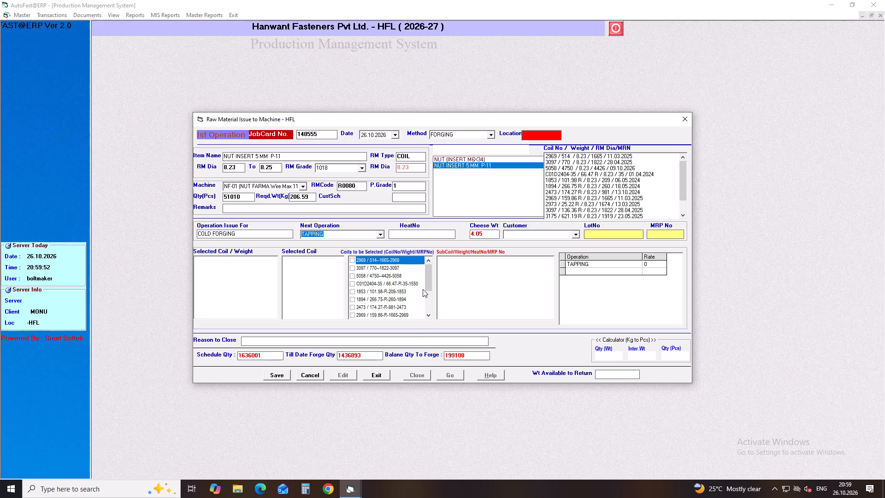
# Select coil 5044 / 371.04 for the nut insert, and select and deselect its subcoil 5044-9R.
pyautogui.moveTo(428, 275); pyautogui.dragTo(434, 307)
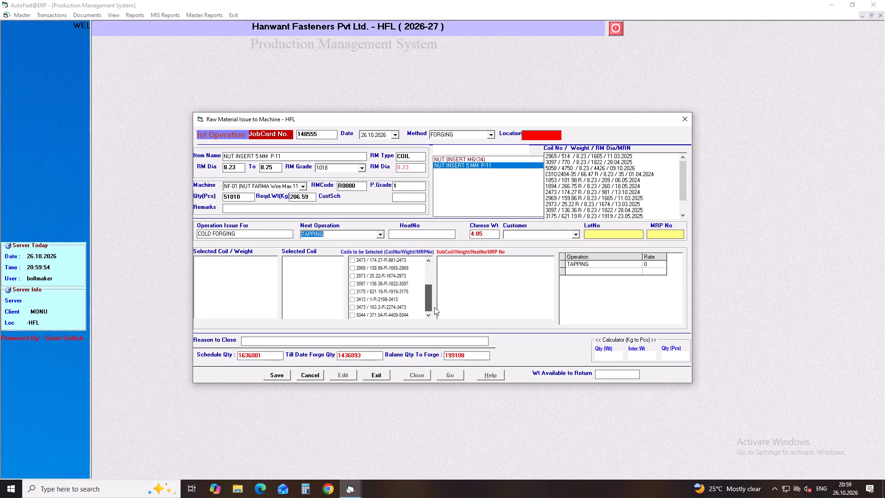
pyautogui.moveTo(434, 307); pyautogui.dragTo(434, 310)
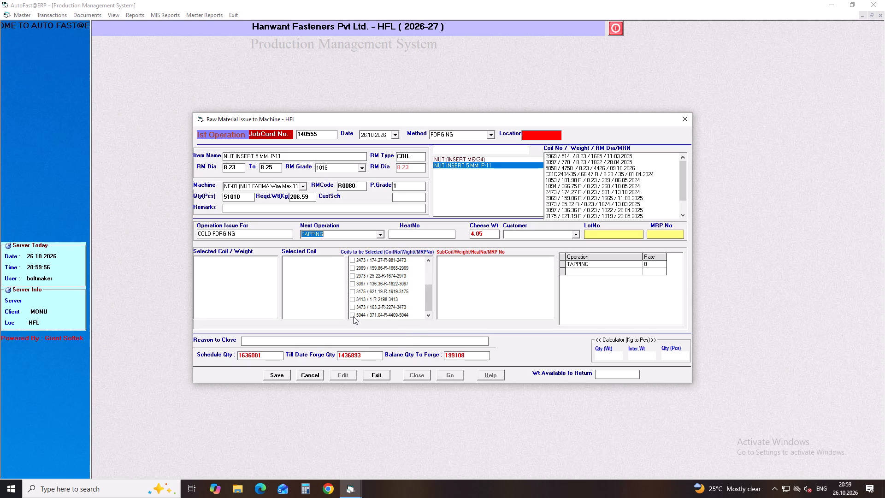
pyautogui.click(352, 315)
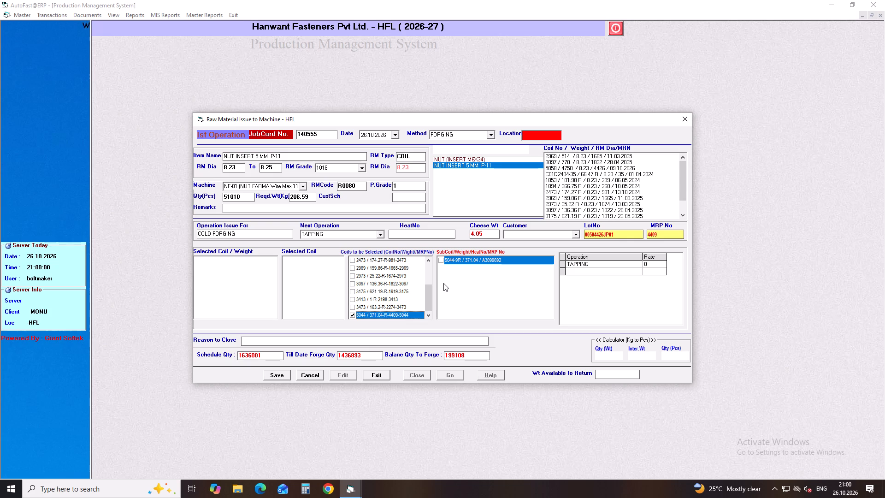
pyautogui.click(439, 260)
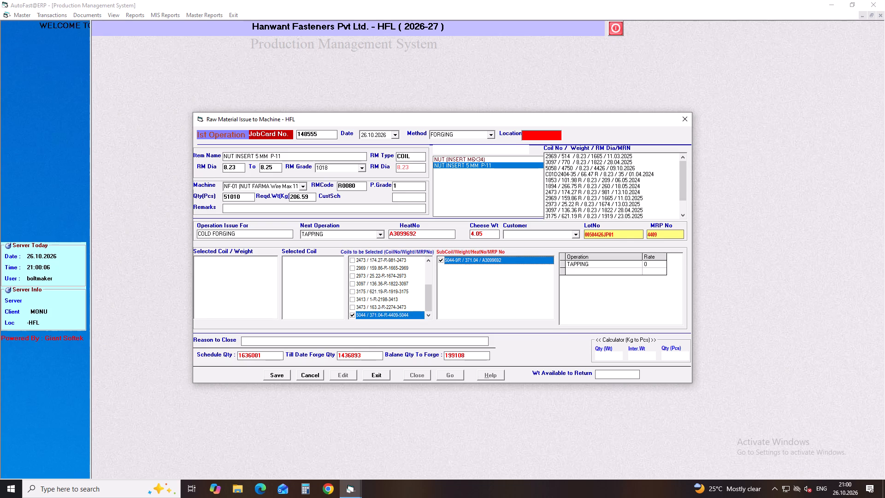
pyautogui.click(440, 258)
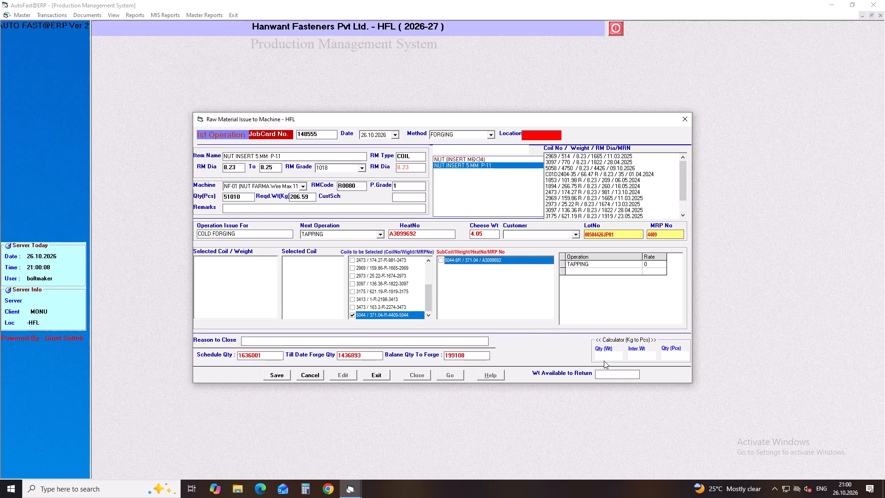
# Convert 371.04 kg to pieces with the calculator and carry the result into the job card's quantity.
pyautogui.click(603, 359)
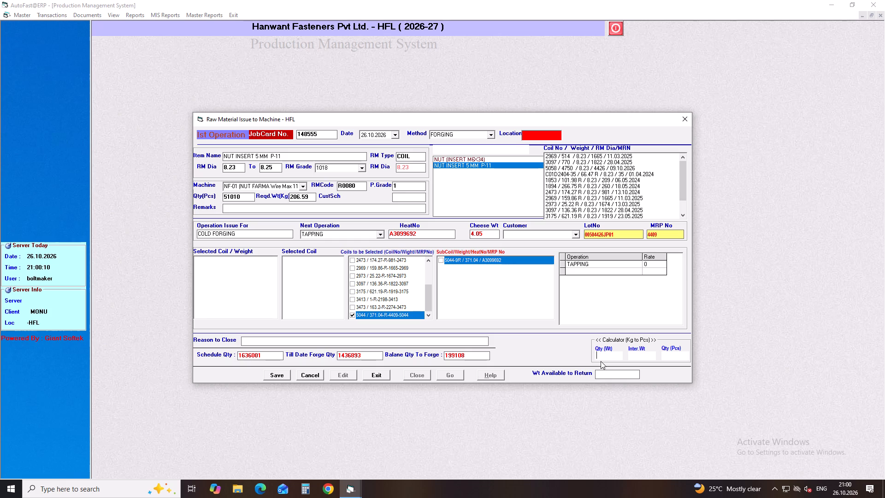
pyautogui.write('371.04')
pyautogui.press('Return')
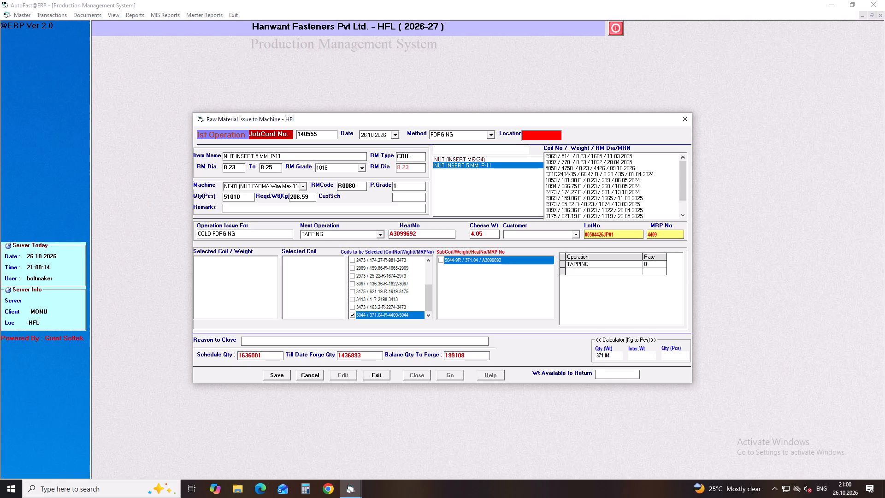
pyautogui.press('Return')
pyautogui.press('Return')
pyautogui.press('Return')
pyautogui.press('Return')
pyautogui.press('Return')
pyautogui.press('Return')
pyautogui.press('Return')
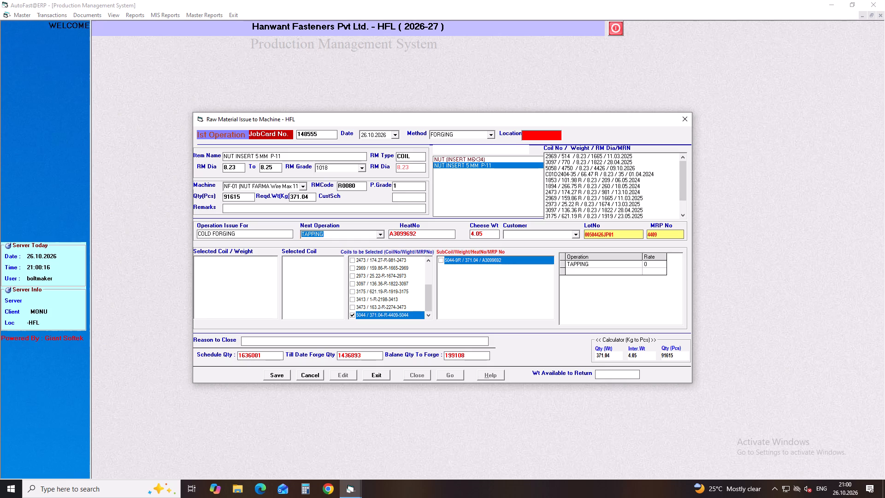
pyautogui.press('Return')
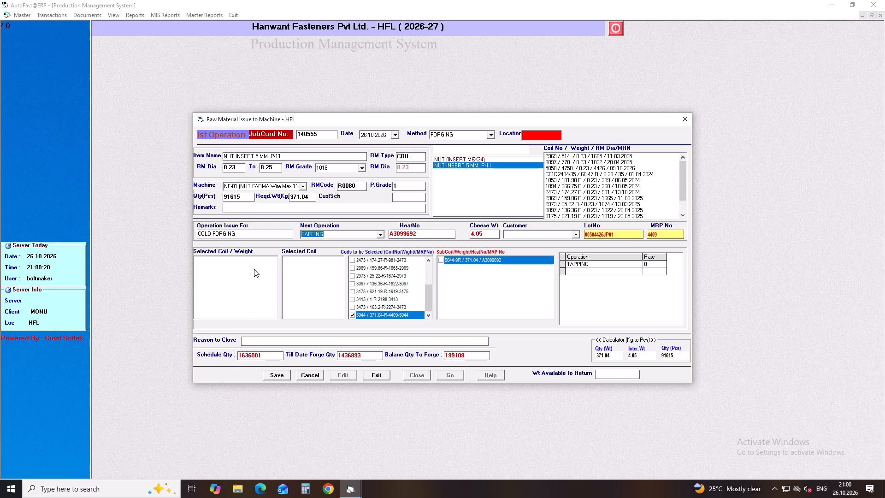
# Select subcoil 5044-9R and save the nut insert job card.
pyautogui.click(439, 262)
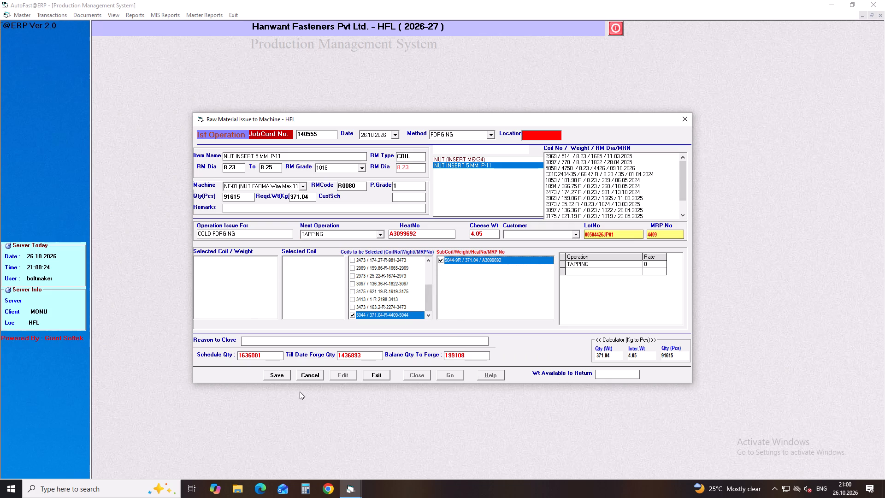
pyautogui.click(287, 372)
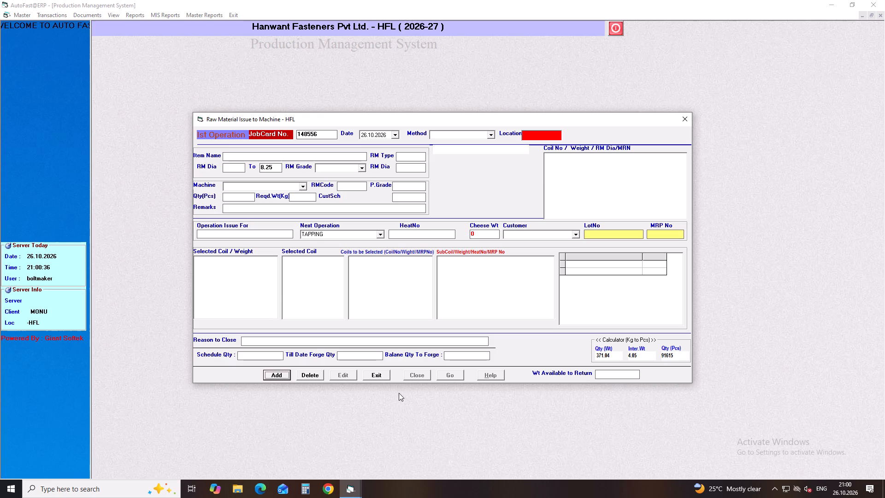
# Start another job card with method FORGING and choose the item BOLT M6X10X1.0MM (AAGG).
pyautogui.press('Return')
pyautogui.press('Return')
pyautogui.press('Return')
pyautogui.press('Down')
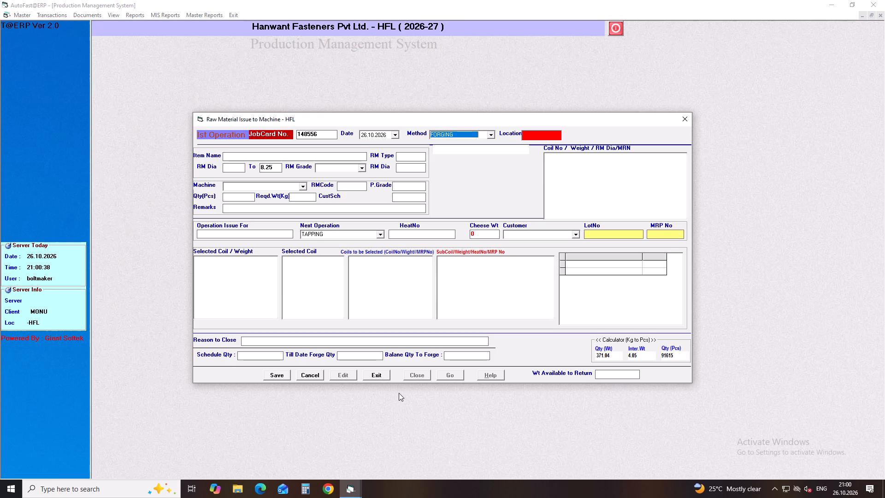
pyautogui.press('Return')
pyautogui.write('BOLT M')
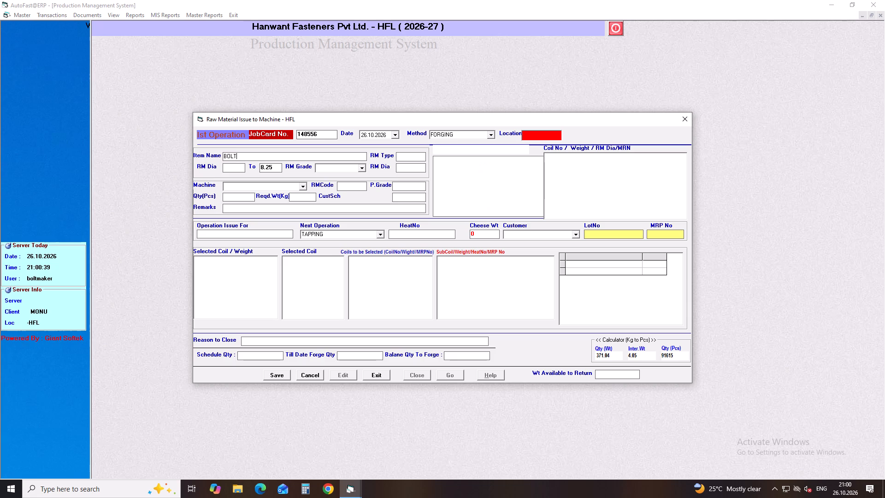
pyautogui.press('6')
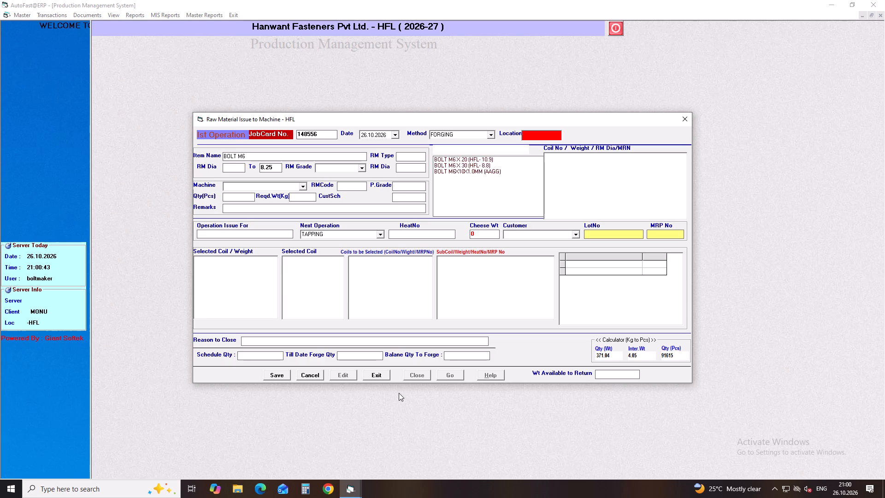
pyautogui.press('Down')
pyautogui.press('Down')
pyautogui.press('Down')
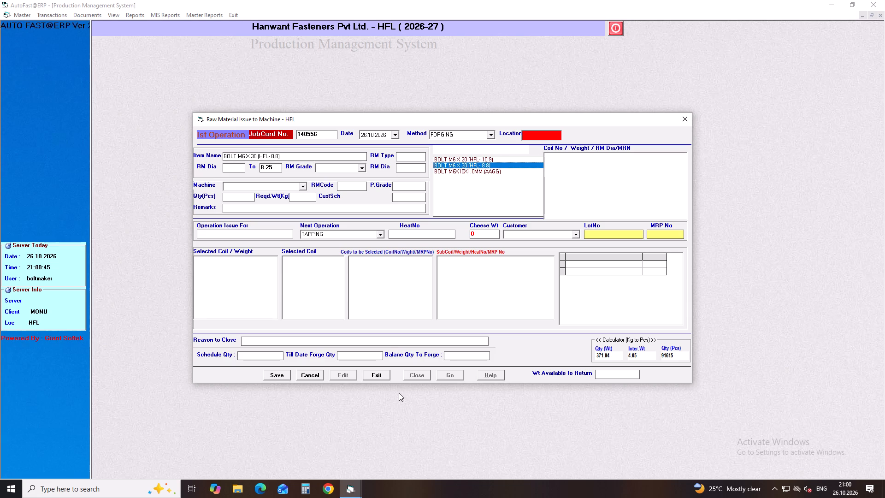
pyautogui.press('Down')
pyautogui.press('Return')
pyautogui.press('Return')
pyautogui.press('Return')
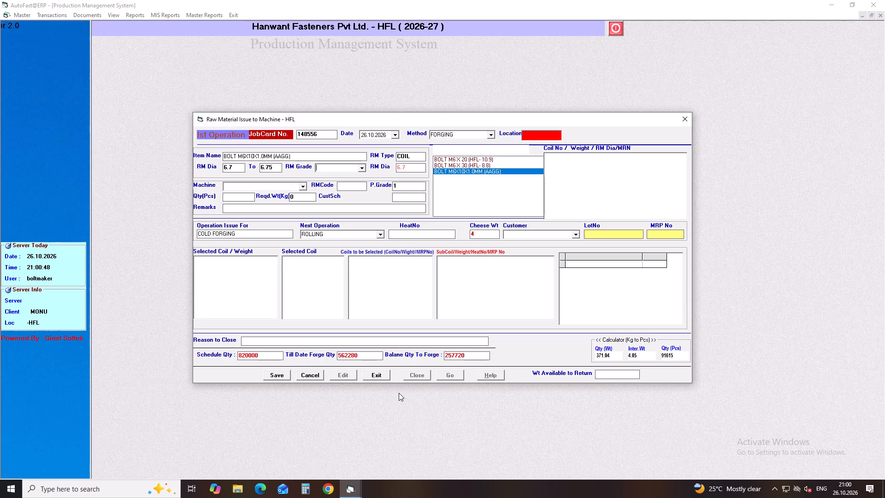
# Set RM grade 1010, machine BM-01 and a quantity of 40008 pieces, keeping ROLLING as the next operation.
pyautogui.press('Down')
pyautogui.press('Return')
pyautogui.press('Return')
pyautogui.write('BM')
pyautogui.press('Down')
pyautogui.press('Return')
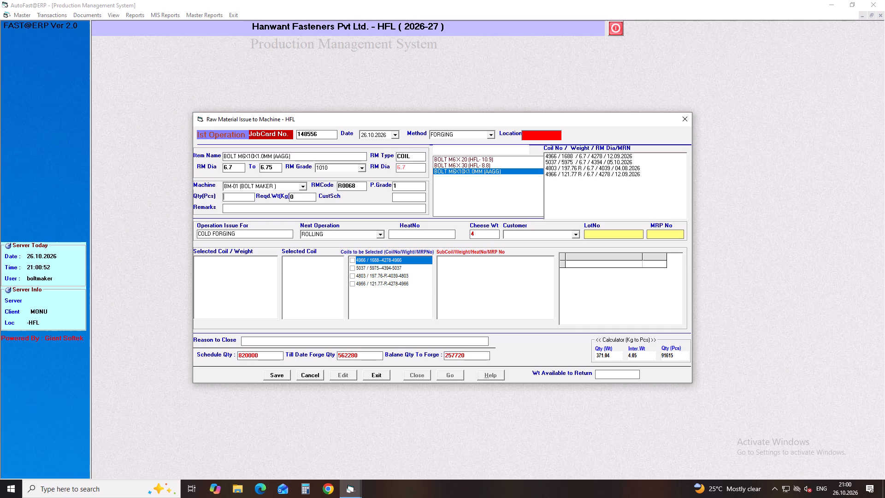
pyautogui.press('4')
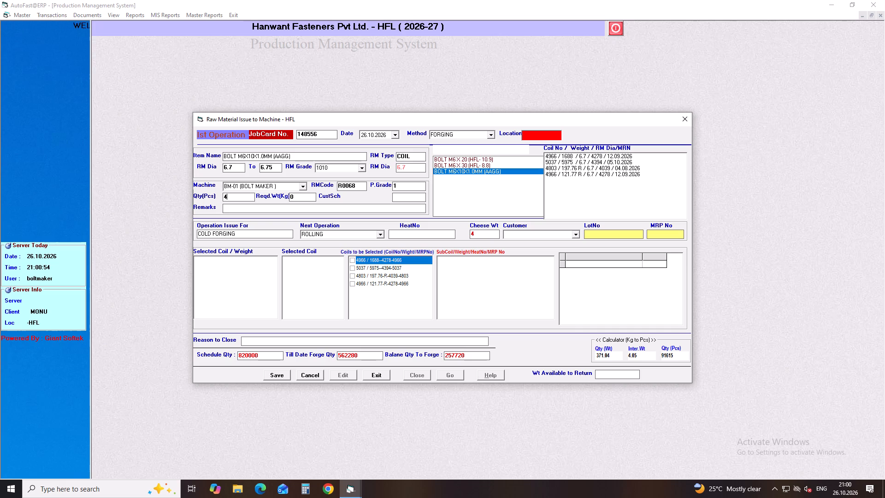
pyautogui.write('0008')
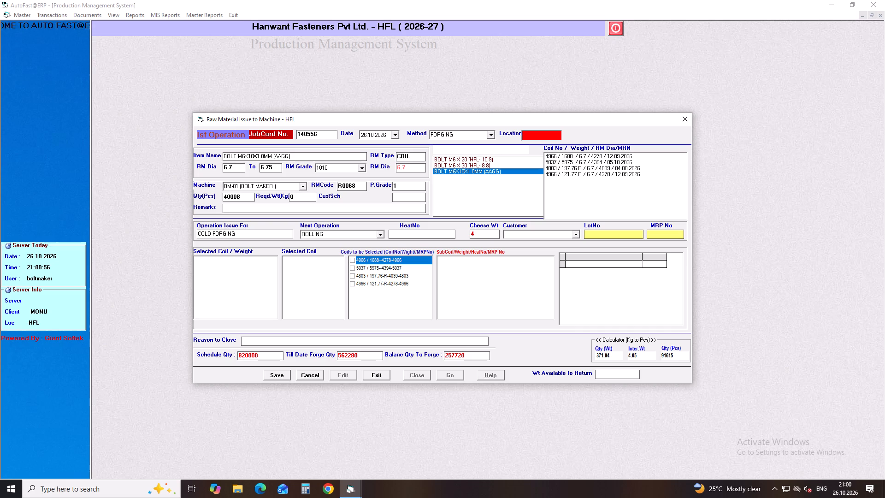
pyautogui.press('Return')
pyautogui.press('Return')
pyautogui.press('Return')
pyautogui.press('Return')
pyautogui.press('Return')
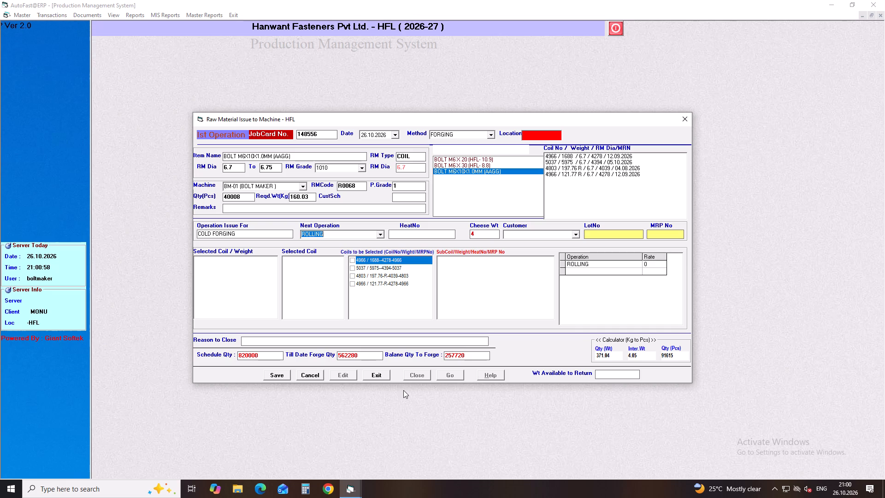
# Select both 4966 coils (121.77 and 1688) with subcoils 4966-2RR and 4966-3, and save the bolt job card.
pyautogui.click(353, 285)
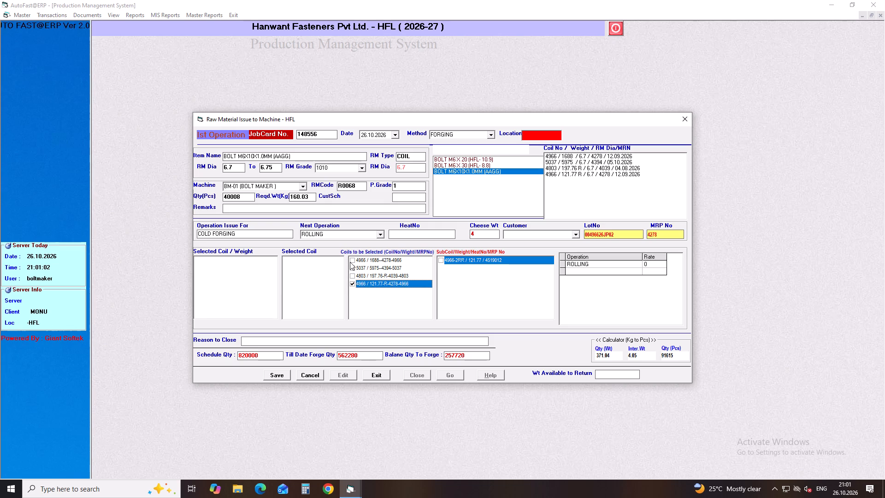
pyautogui.click(350, 261)
pyautogui.click(442, 261)
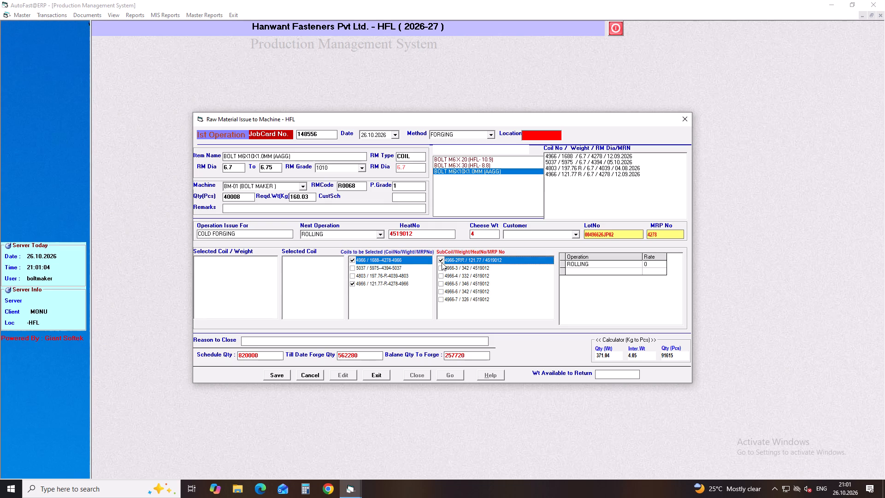
pyautogui.click(441, 266)
pyautogui.click(285, 376)
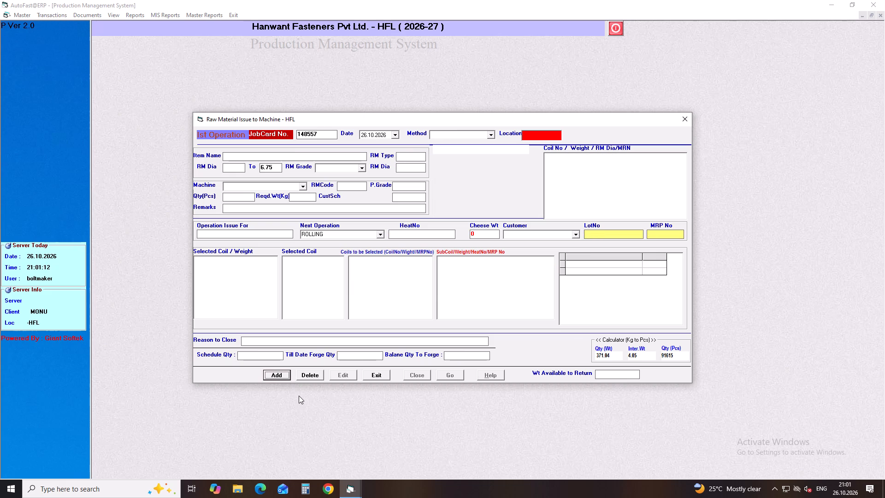
# Start another job card with method FORGING and choose the item BOLT BODY COVER SET M6X10.
pyautogui.press('Return')
pyautogui.press('Return')
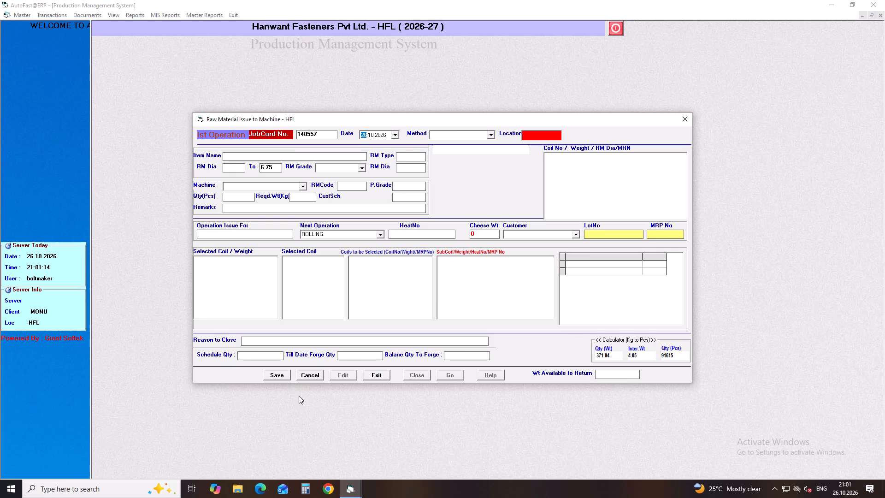
pyautogui.press('Return')
pyautogui.press('Down')
pyautogui.press('Return')
pyautogui.write('BOLT B')
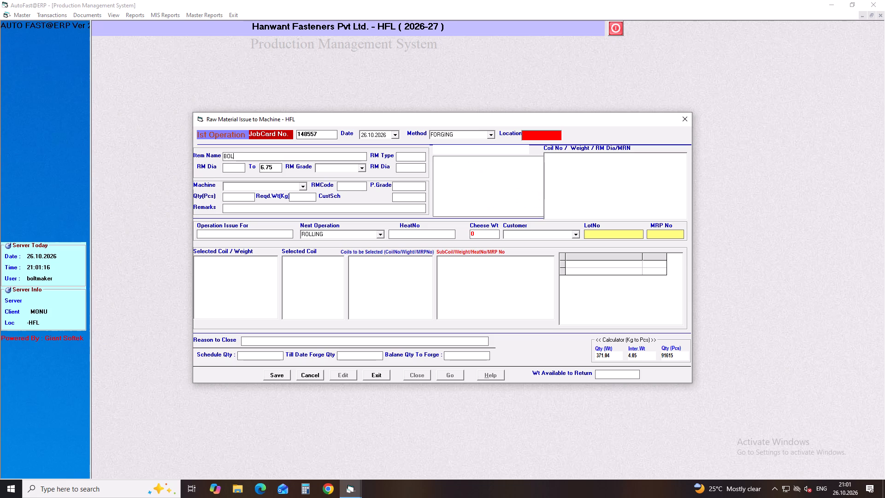
pyautogui.press('Right')
pyautogui.press('Right')
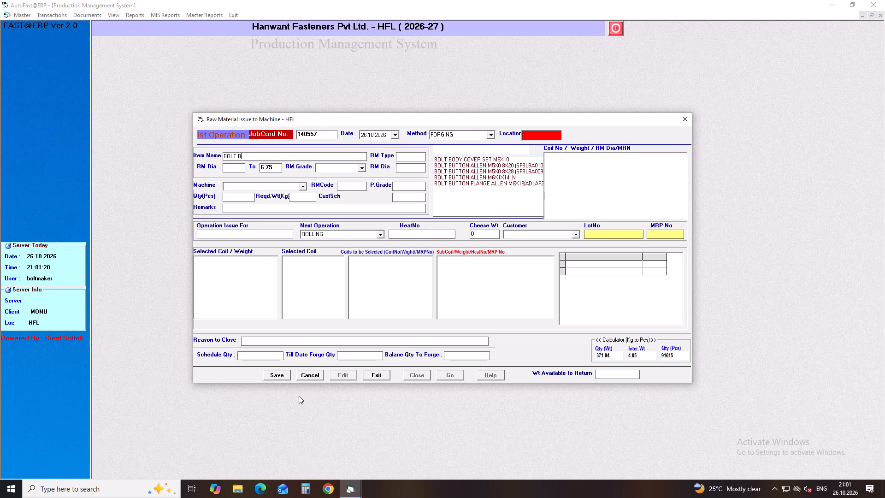
pyautogui.press('Right')
pyautogui.press('Right')
pyautogui.press('Down')
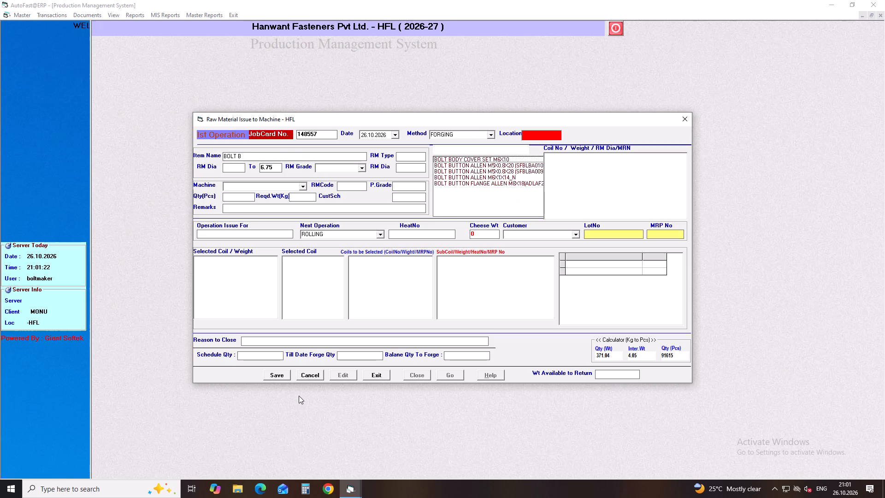
pyautogui.press('Down')
pyautogui.press('Return')
# Set RM grade 10B21, machine BM-02 and a quantity of 48020 pieces, keeping ROLLING as the next operation.
pyautogui.press('Return')
pyautogui.press('Return')
pyautogui.press('Down')
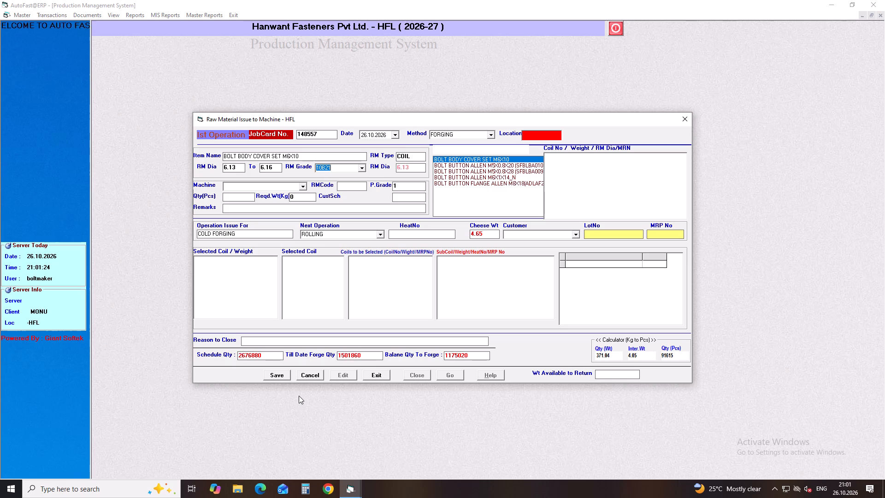
pyautogui.press('Return')
pyautogui.press('Return')
pyautogui.write('BM')
pyautogui.press('Down')
pyautogui.press('Down')
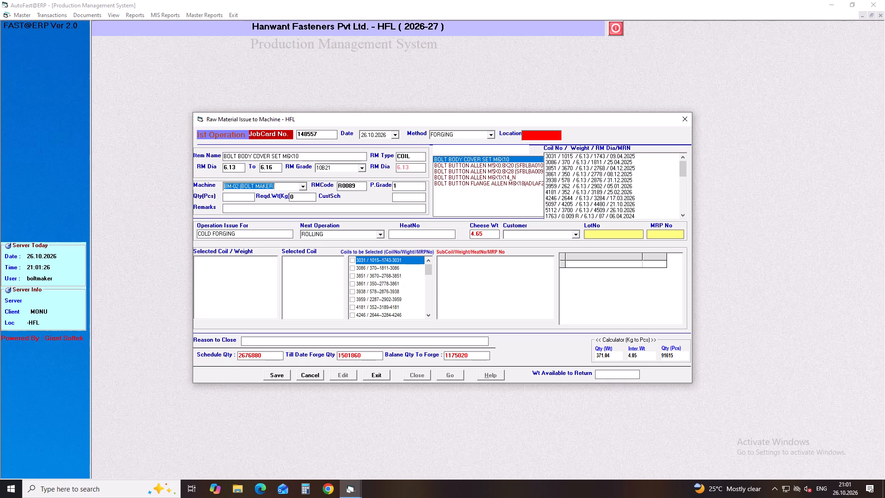
pyautogui.press('Return')
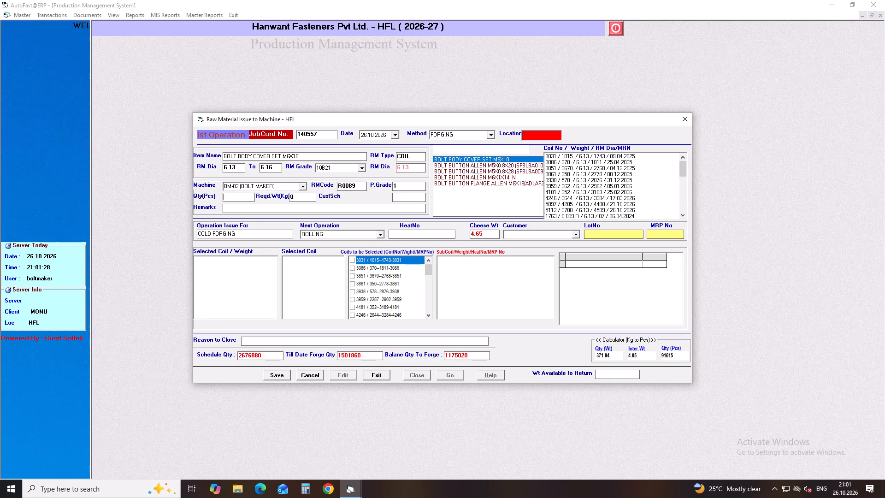
pyautogui.write('48020')
pyautogui.press('Return')
pyautogui.press('Return')
pyautogui.press('Return')
pyautogui.press('Return')
pyautogui.press('Return')
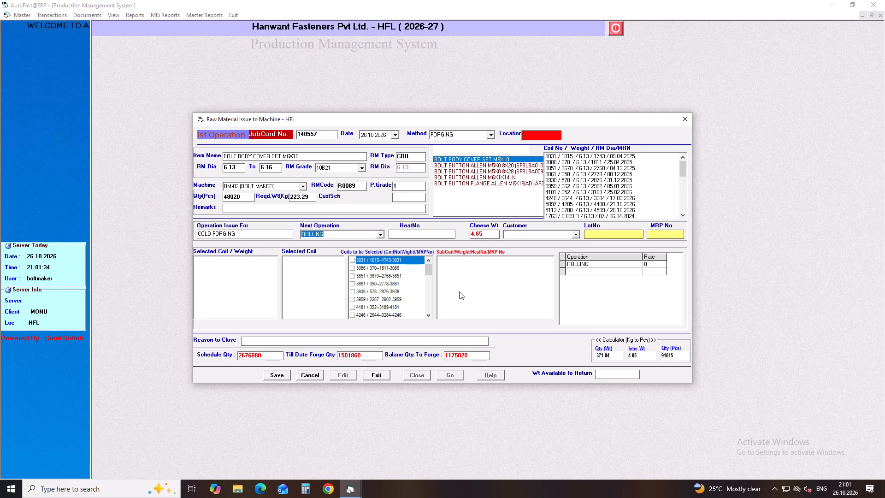
# Select coil 5097 (277.44) with subcoil 5097-11R, and save the body cover bolt job card.
pyautogui.moveTo(425, 270); pyautogui.dragTo(425, 294)
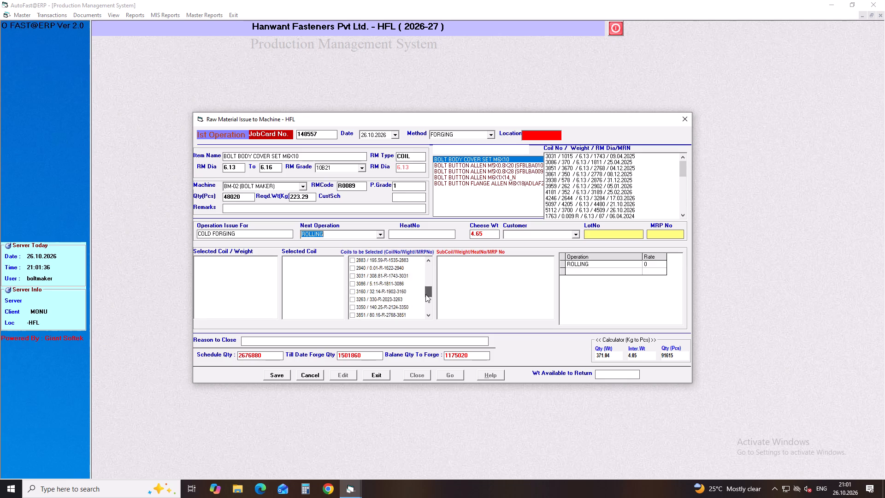
pyautogui.moveTo(425, 294); pyautogui.dragTo(425, 316)
pyautogui.click(354, 317)
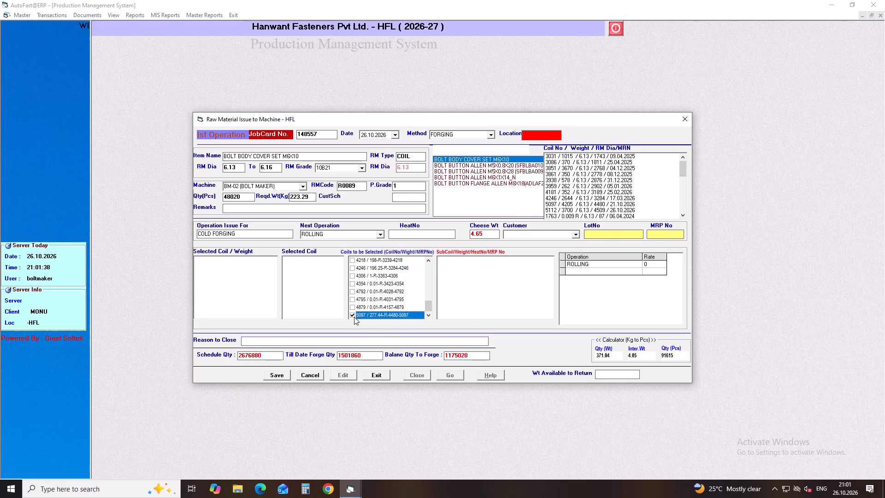
pyautogui.click(439, 260)
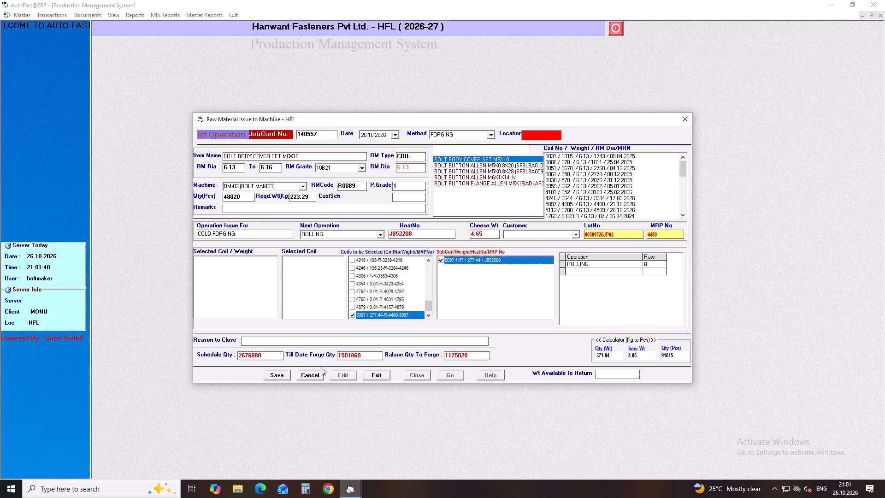
pyautogui.click(269, 373)
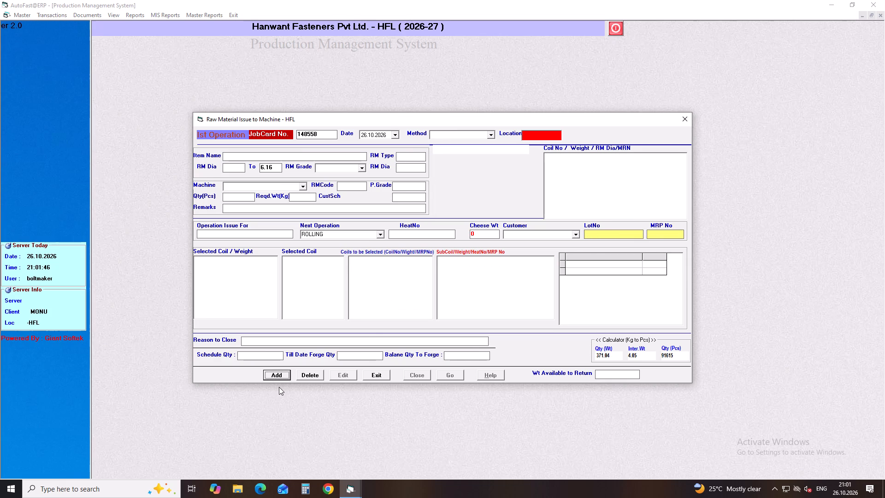
pyautogui.press('Return')
pyautogui.press('Return')
pyautogui.press('Return')
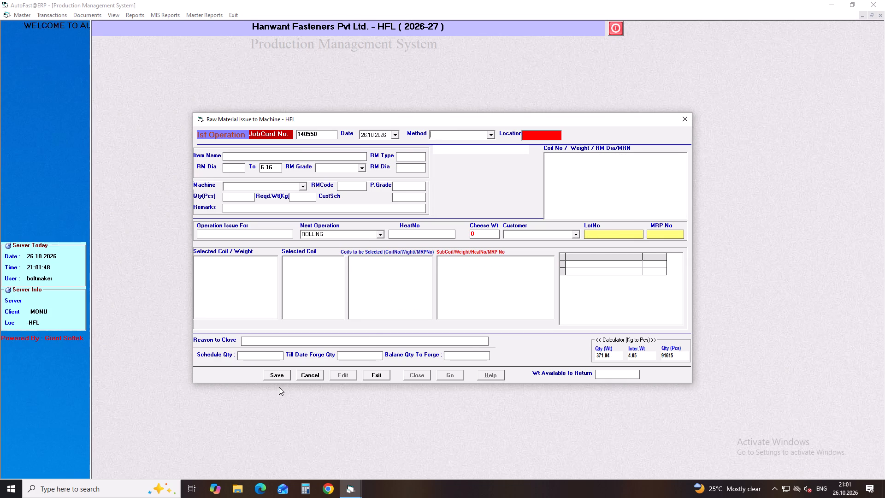
pyautogui.press('Down')
pyautogui.press('Return')
pyautogui.write('BOLT FLANGE 6')
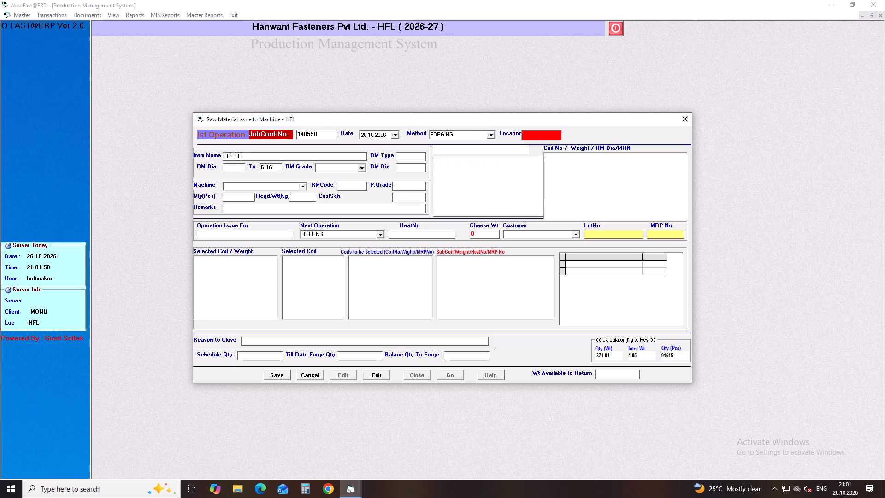
pyautogui.write('MM')
pyautogui.press('Down')
pyautogui.press('Down')
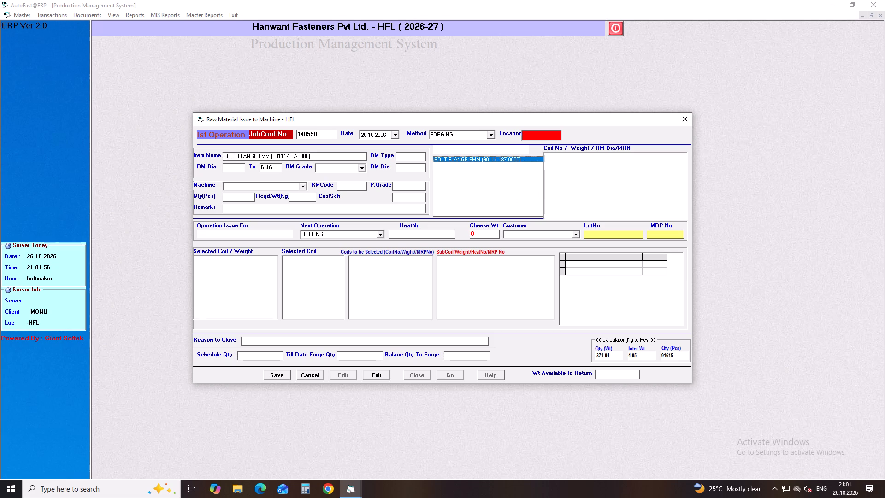
pyautogui.press('Return')
# Set RM grade 10B21, machine BM-03 and a quantity of 43010 pieces, keeping ROLLING as the next operation.
pyautogui.press('Return')
pyautogui.press('Return')
pyautogui.press('Down')
pyautogui.press('Return')
pyautogui.press('Return')
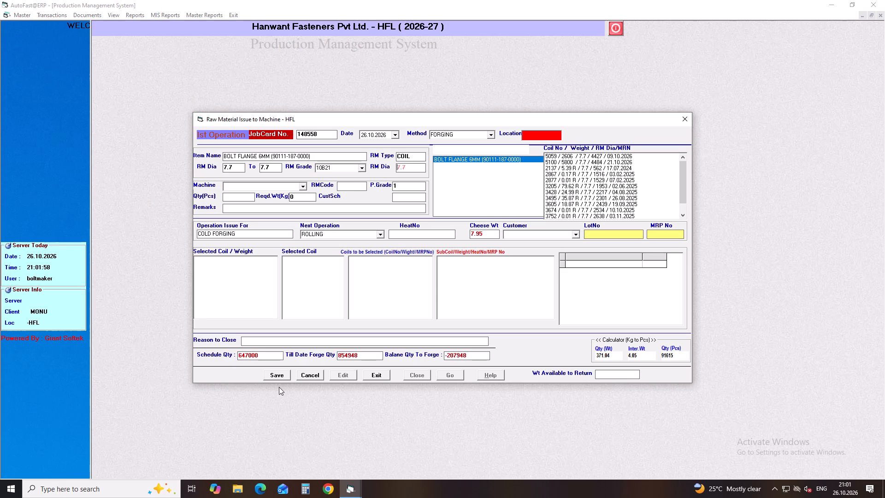
pyautogui.write('BM')
pyautogui.press('Down')
pyautogui.press('Down')
pyautogui.press('Down')
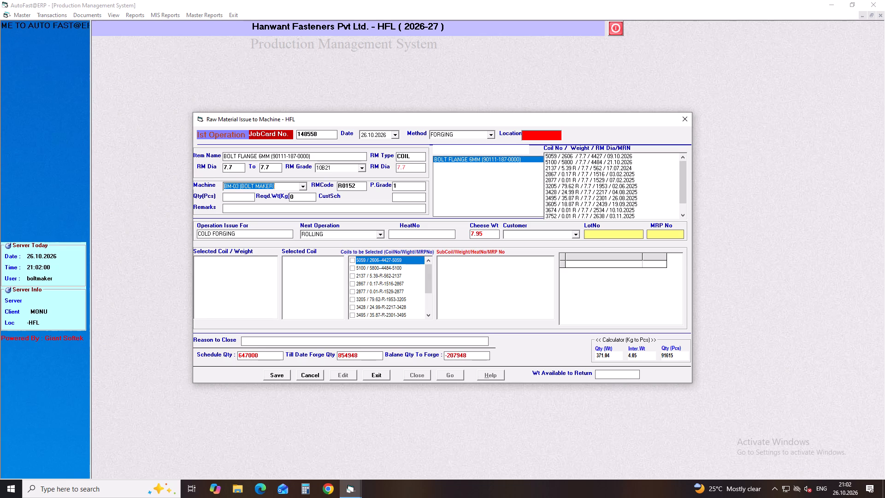
pyautogui.press('Down')
pyautogui.press('Down')
pyautogui.press('Down')
pyautogui.press('Up')
pyautogui.press('Up')
pyautogui.press('Up')
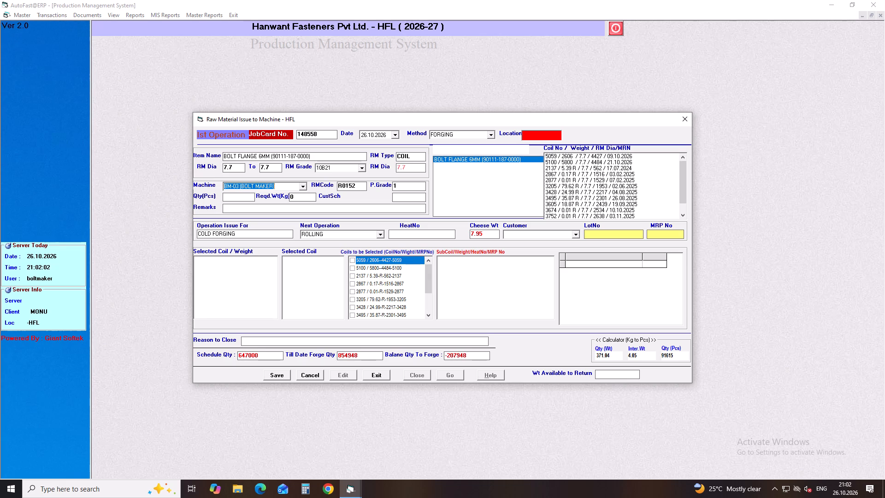
pyautogui.press('Return')
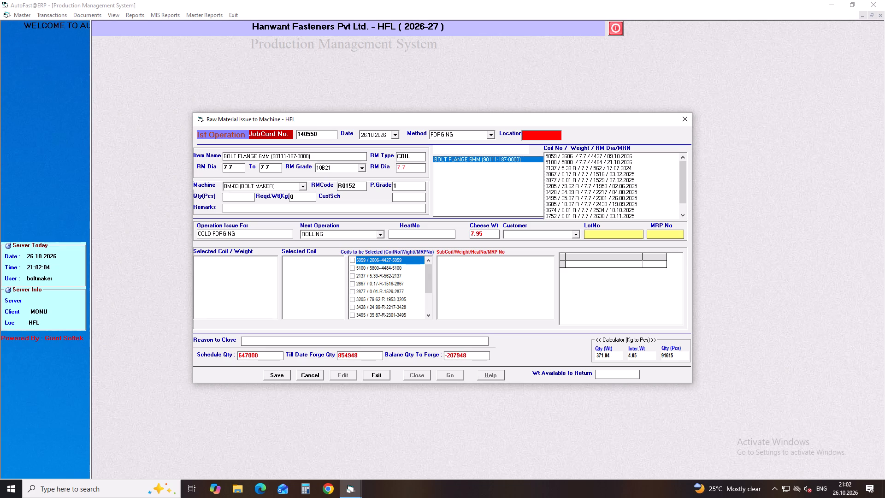
pyautogui.write('43010')
pyautogui.press('Return')
pyautogui.press('Return')
pyautogui.press('Return')
pyautogui.press('Return')
pyautogui.press('Return')
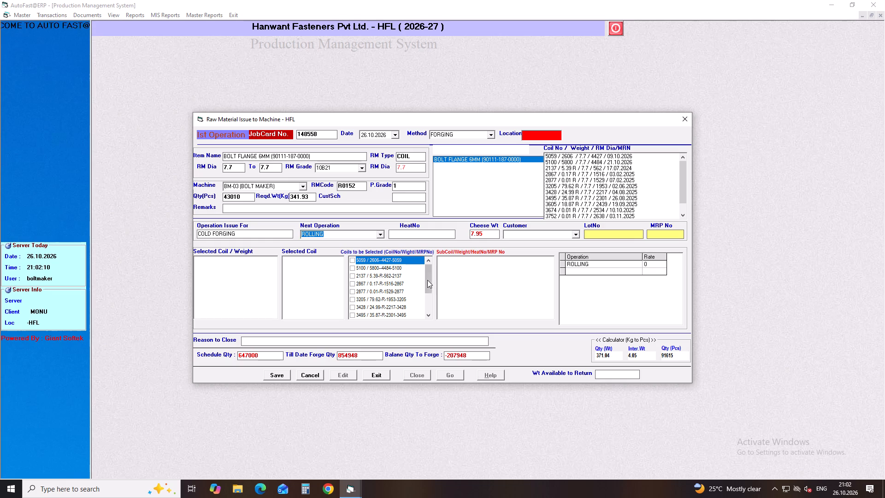
# Select both 5059 coils (228.02 and 2606) with subcoils 5059-2R and 5059-3, and save the flange bolt job card.
pyautogui.moveTo(430, 273); pyautogui.dragTo(432, 308)
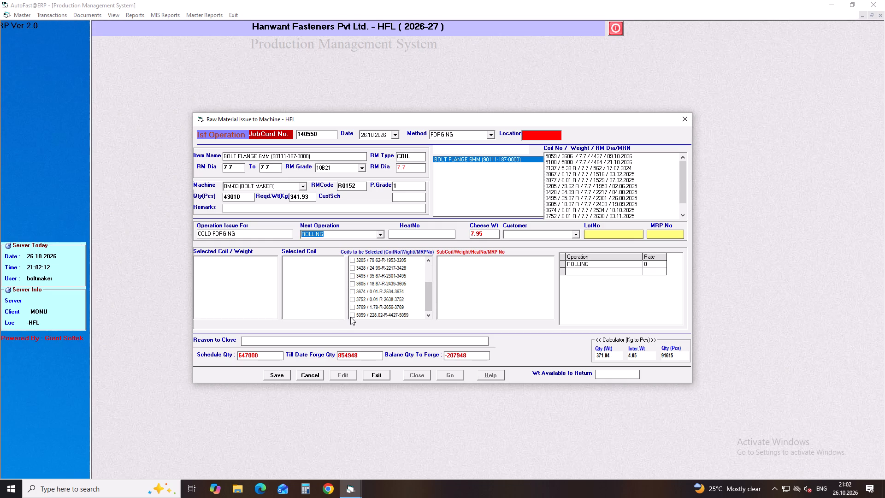
pyautogui.click(350, 315)
pyautogui.moveTo(428, 301); pyautogui.dragTo(431, 274)
pyautogui.click(351, 261)
pyautogui.click(442, 262)
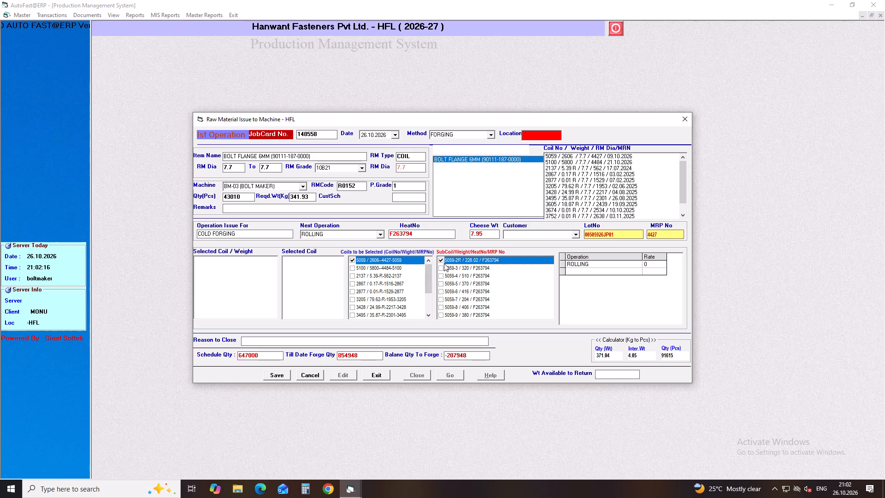
pyautogui.click(442, 268)
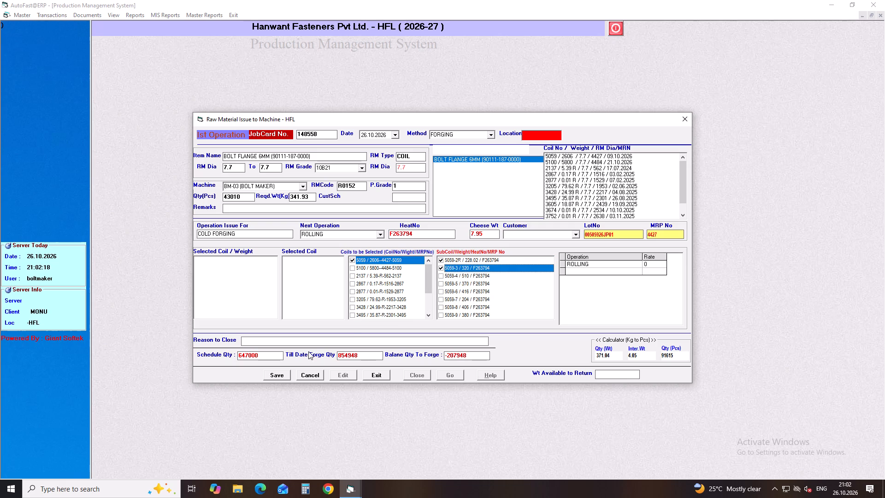
pyautogui.click(281, 371)
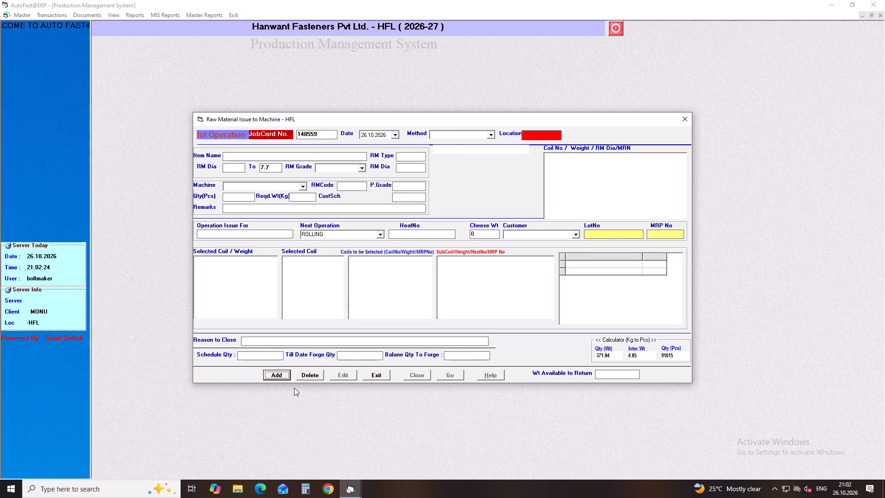
# Start another job card with method FORGING and choose the item BOLT LOCK PLATE M6X18 (KTPA).
pyautogui.press('Return')
pyautogui.press('Return')
pyautogui.press('Return')
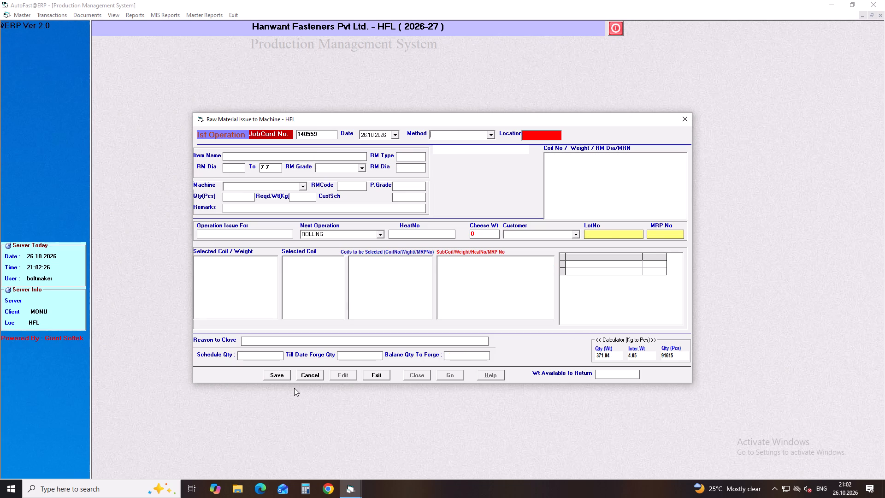
pyautogui.press('Down')
pyautogui.press('Return')
pyautogui.write('BOLT LO')
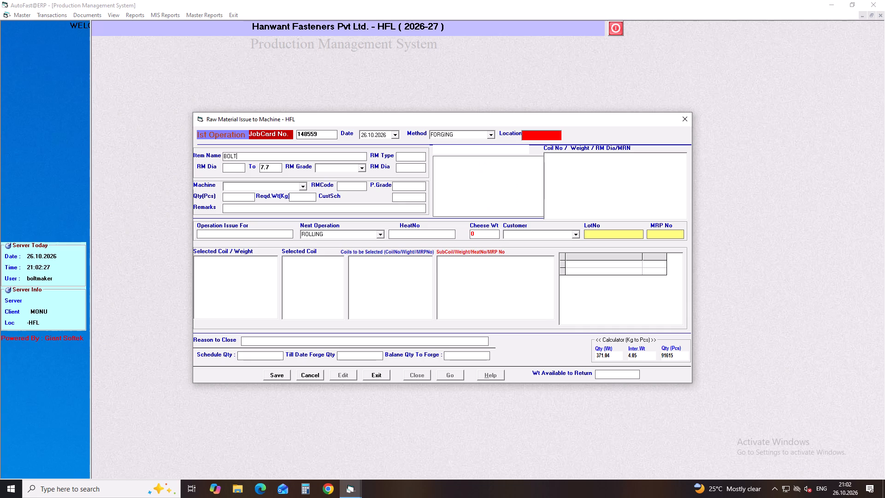
pyautogui.press('Down')
pyautogui.press('Down')
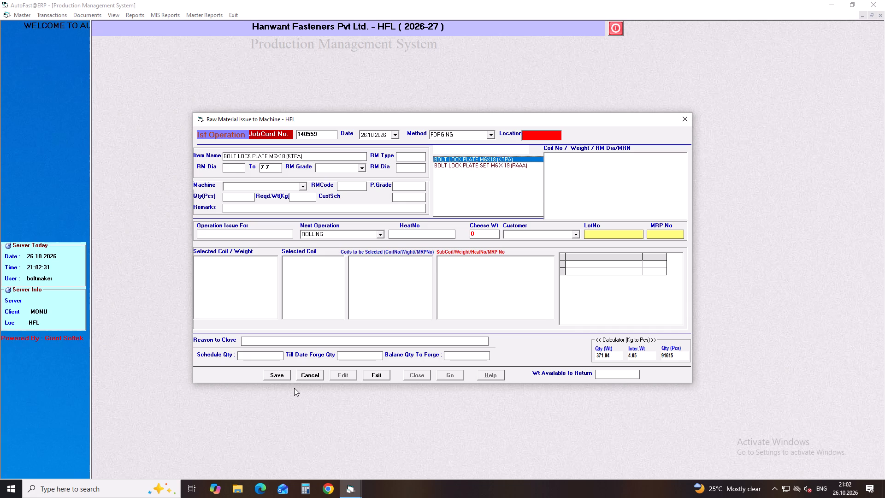
pyautogui.press('Return')
# Set RM grade En8D, machine BM-04 and a quantity of 32050 pieces, keeping ROLLING as the next operation.
pyautogui.press('Return')
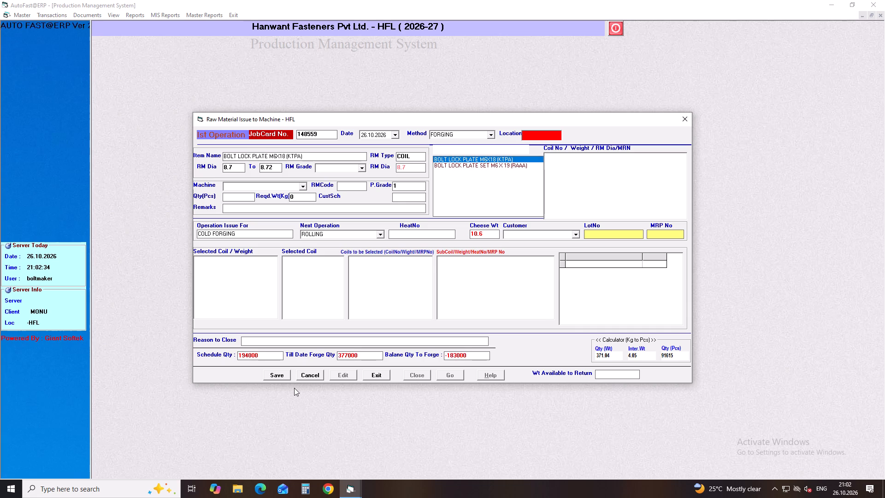
pyautogui.press('Return')
pyautogui.press('Down')
pyautogui.press('Return')
pyautogui.press('Return')
pyautogui.write('BM')
pyautogui.press('Down')
pyautogui.press('Down')
pyautogui.press('Down')
pyautogui.press('Down')
pyautogui.press('Return')
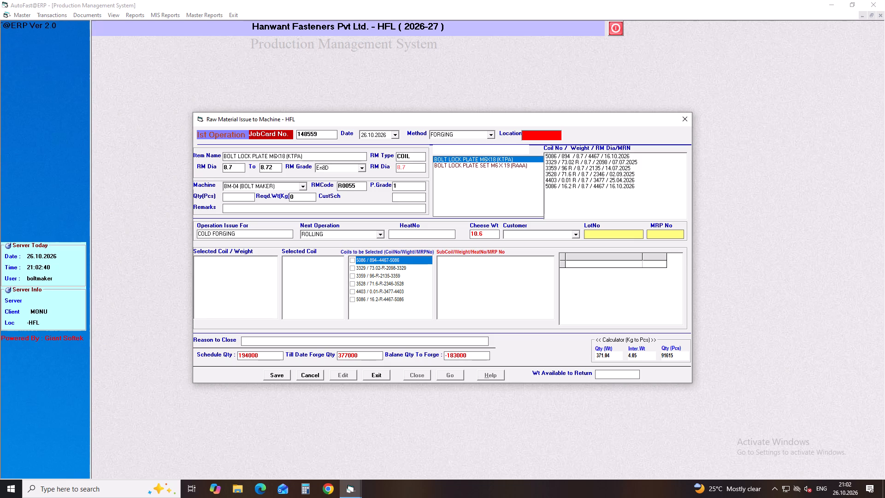
pyautogui.write('32050')
pyautogui.press('Return')
pyautogui.press('Return')
pyautogui.press('Return')
pyautogui.press('Return')
pyautogui.press('Return')
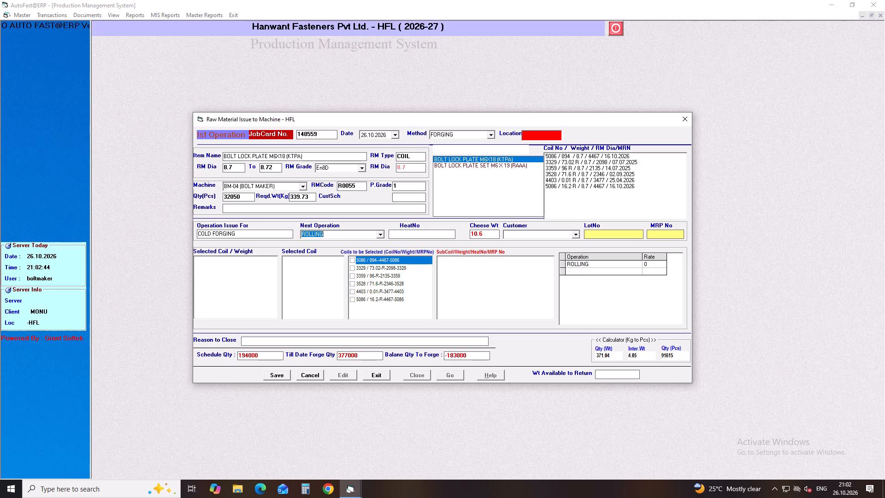
# Select both 5086 coils (16.2 and 894) with subcoils 5086-5R, 5086-6 and 5086-7, and save the lock plate bolt job card.
pyautogui.click(350, 300)
pyautogui.click(350, 260)
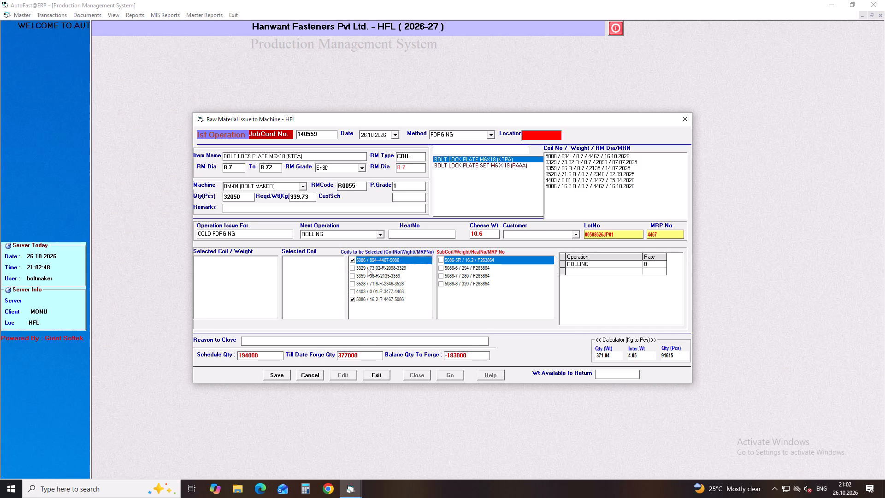
pyautogui.click(441, 258)
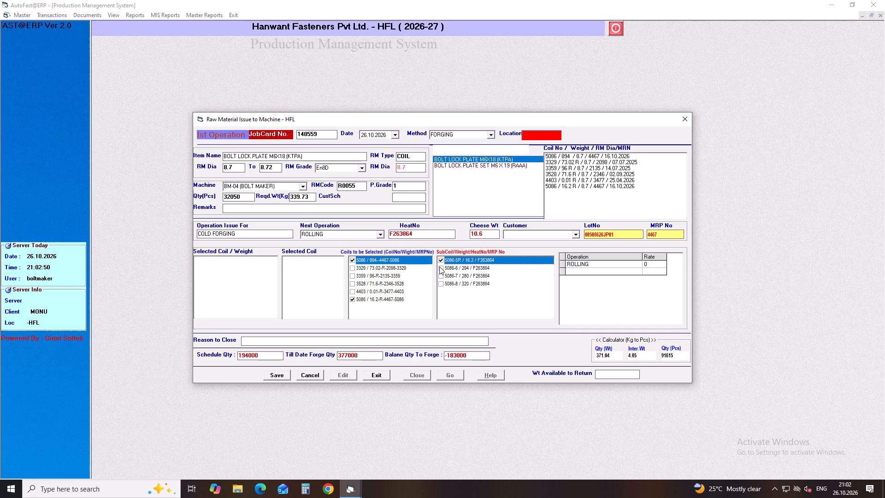
pyautogui.click(439, 267)
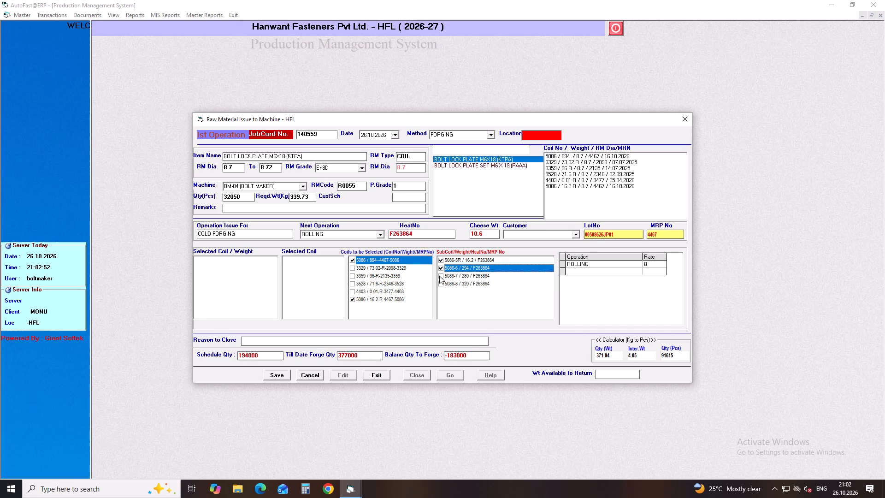
pyautogui.click(439, 276)
pyautogui.click(276, 373)
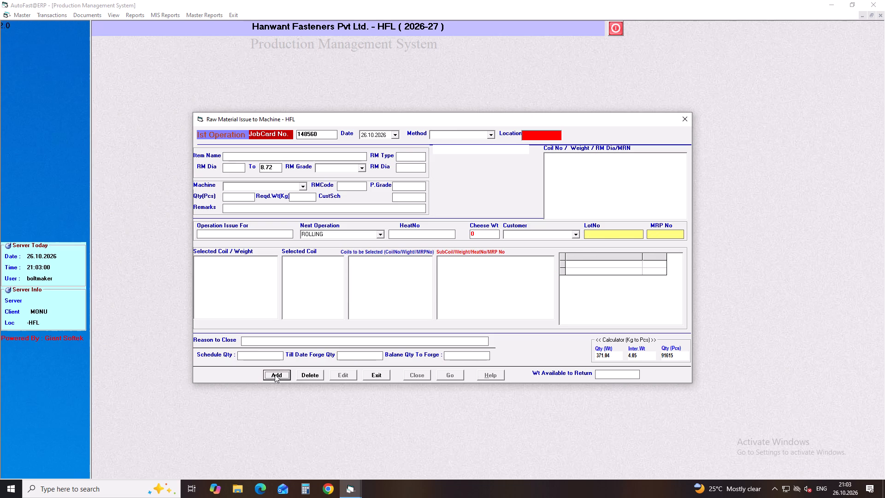
# Start another job card with method FORGING and choose the item SHCS M10X1.5X40 GR 12.9 F/T BLK SEMI-FINISH.
pyautogui.press('Return')
pyautogui.press('Return')
pyautogui.press('Return')
pyautogui.press('Right')
pyautogui.press('Down')
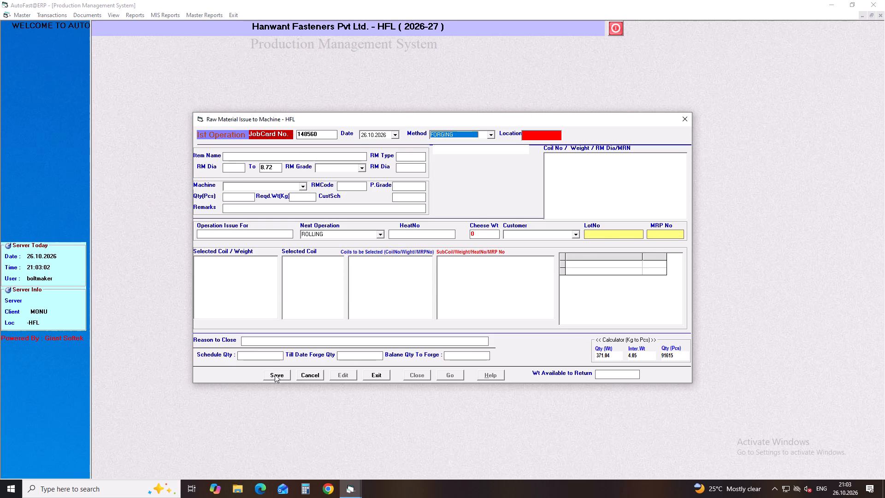
pyautogui.press('Return')
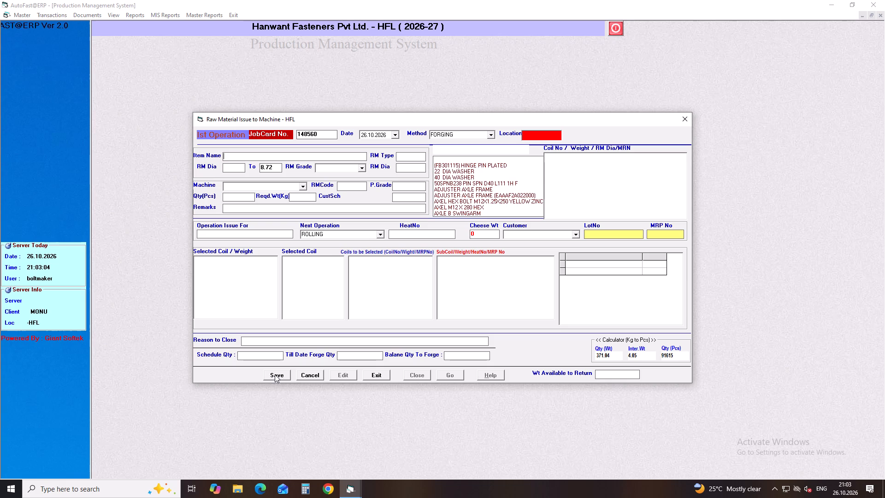
pyautogui.write('SHCS M10')
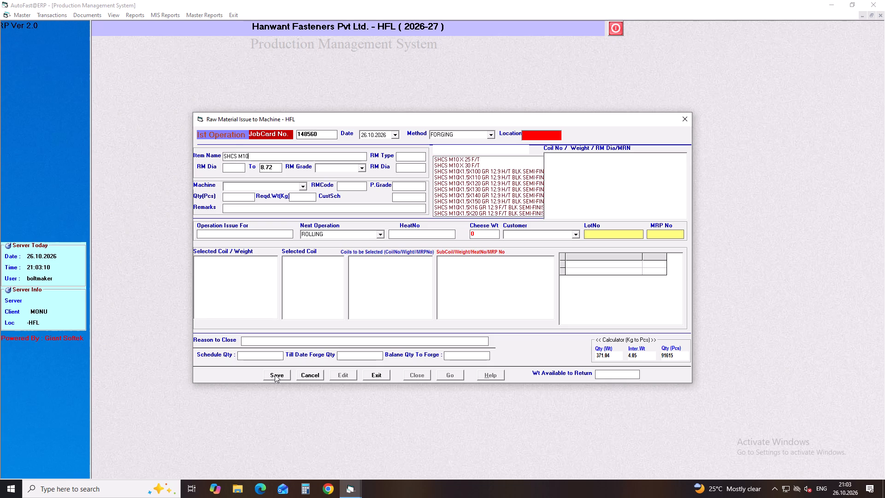
pyautogui.press('Down')
pyautogui.press('Down')
pyautogui.press('Down')
pyautogui.press('Down')
pyautogui.press('Down')
pyautogui.press('Down')
pyautogui.press('Down')
pyautogui.press('Down')
pyautogui.press('Down')
pyautogui.press('Down')
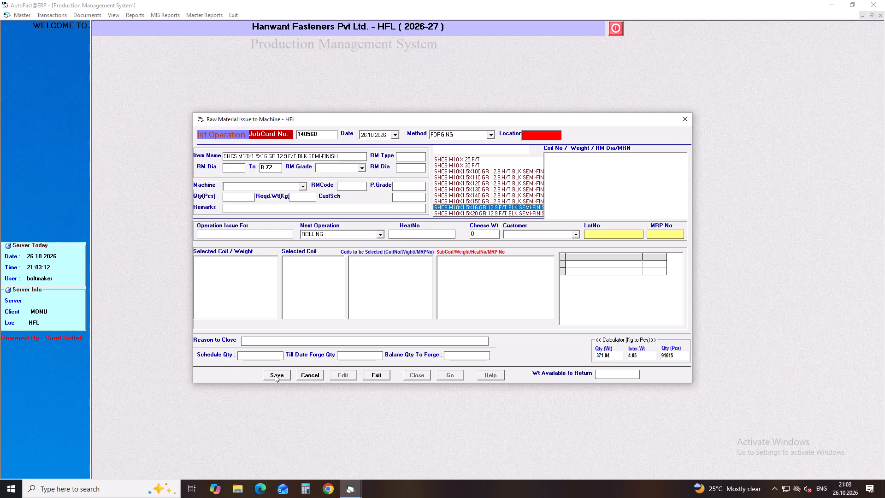
pyautogui.press('Down')
pyautogui.press('Down')
pyautogui.press('Down')
pyautogui.press('Down')
pyautogui.press('Down')
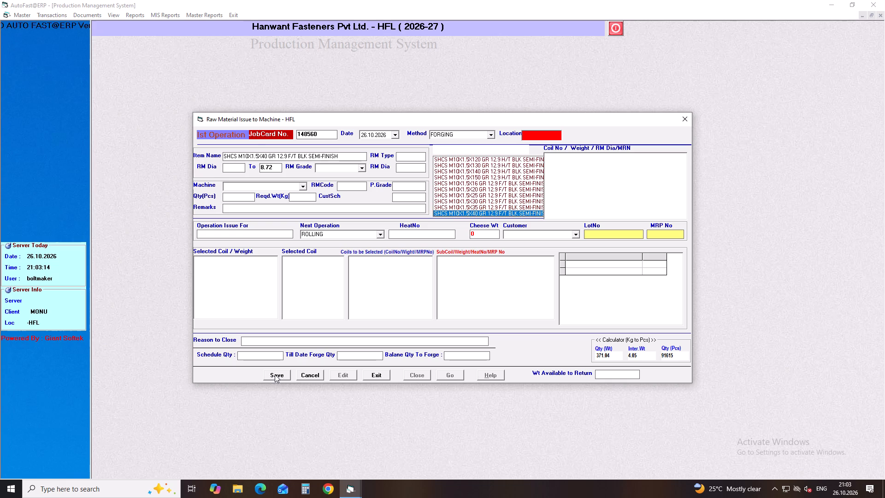
pyautogui.press('Return')
pyautogui.press('Return')
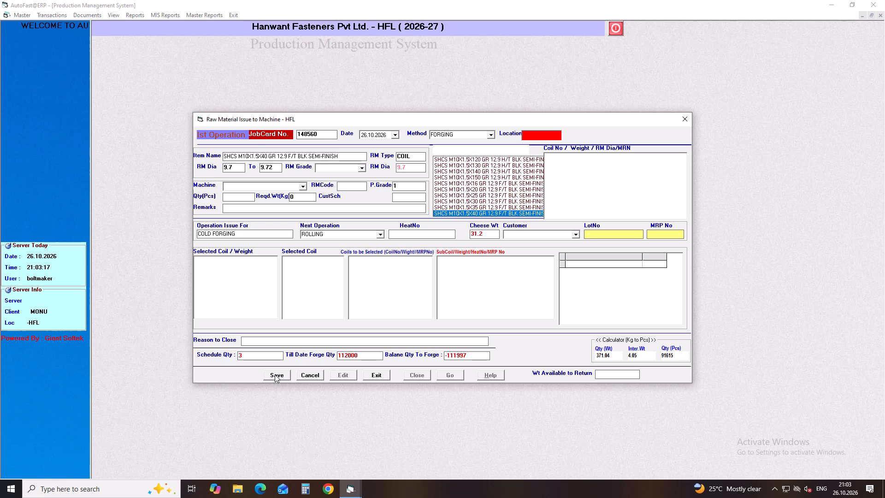
# Set RM grade 51B37, machine BM-05 and a quantity of 32005 pieces, keeping ROLLING as the next operation.
pyautogui.press('Return')
pyautogui.press('Down')
pyautogui.press('Down')
pyautogui.press('Right')
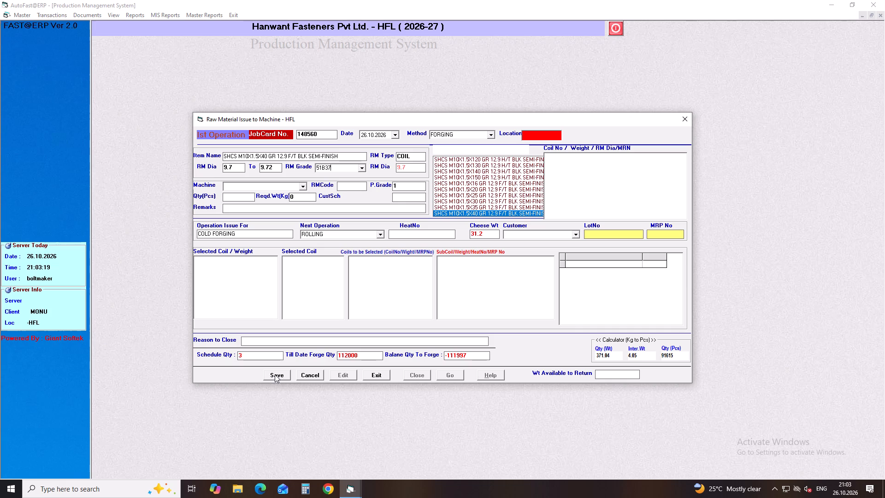
pyautogui.press('Return')
pyautogui.press('Return')
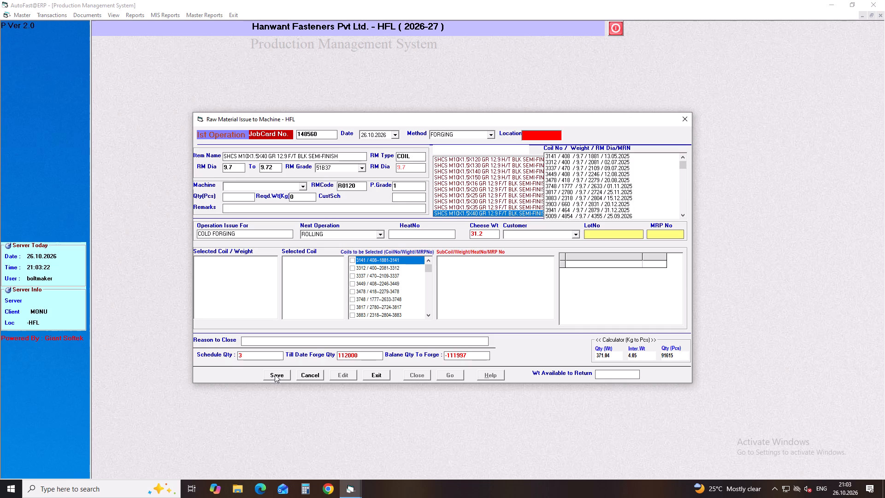
pyautogui.write('BM')
pyautogui.press('Down')
pyautogui.press('Down')
pyautogui.press('Down')
pyautogui.press('Down')
pyautogui.press('Down')
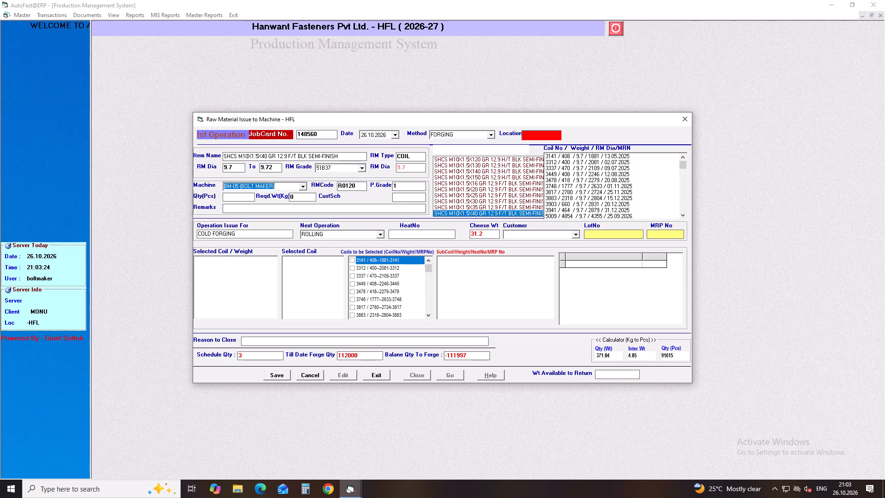
pyautogui.press('Return')
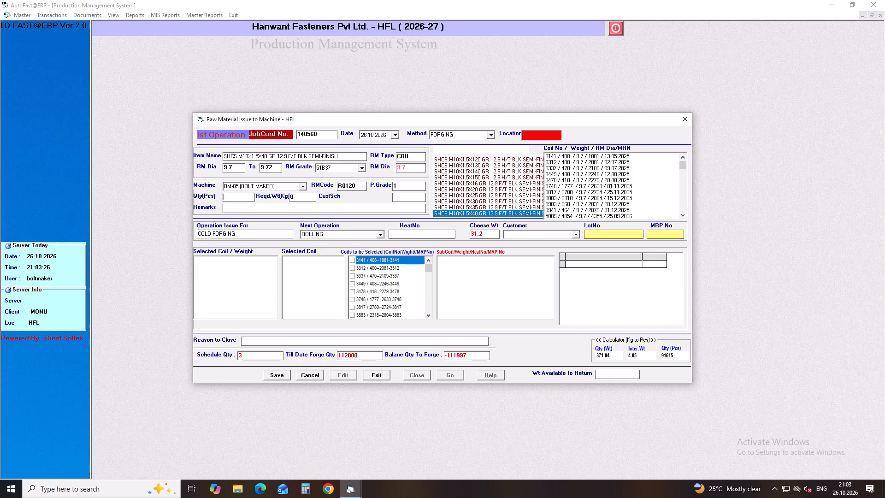
pyautogui.write('32005')
pyautogui.press('Return')
pyautogui.press('Return')
pyautogui.press('Return')
pyautogui.press('Return')
pyautogui.press('Return')
pyautogui.press('Return')
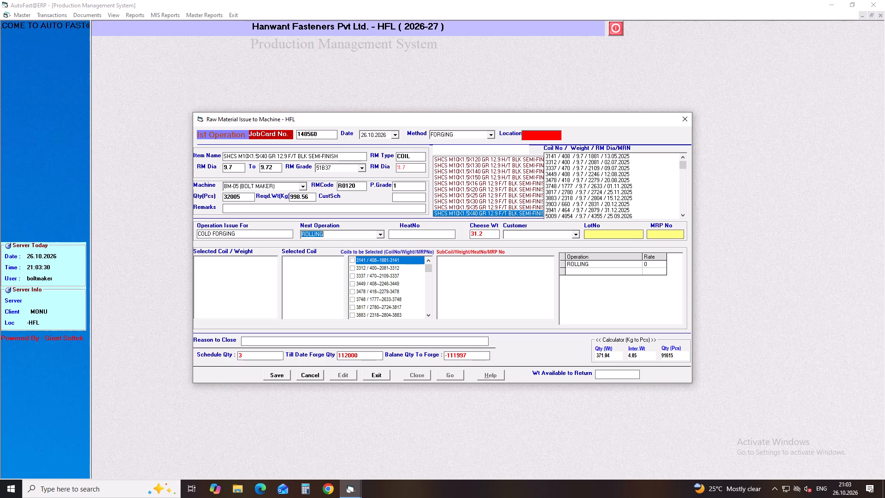
pyautogui.press('Return')
pyautogui.press('Return')
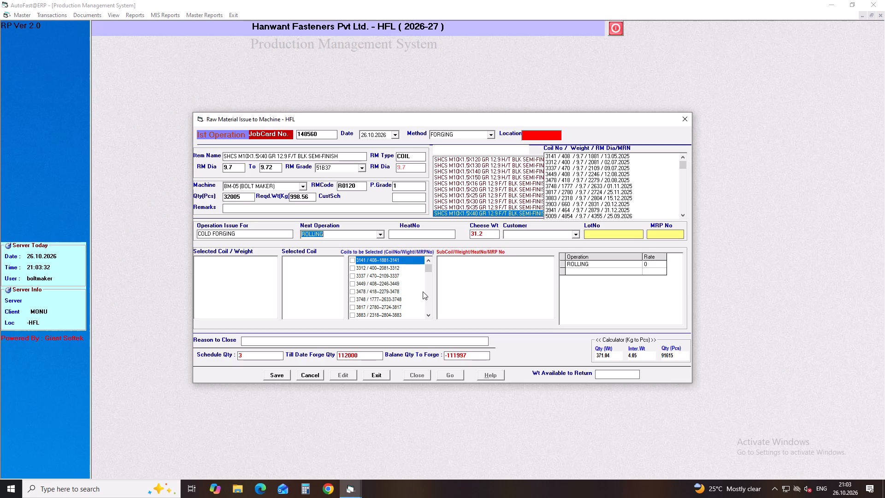
# Select both 5078 coils (241.27 and 1988) with subcoils 5078-4R, 5078-6 and 5078-7, and save the SHCS M10 job card.
pyautogui.moveTo(429, 268); pyautogui.dragTo(428, 313)
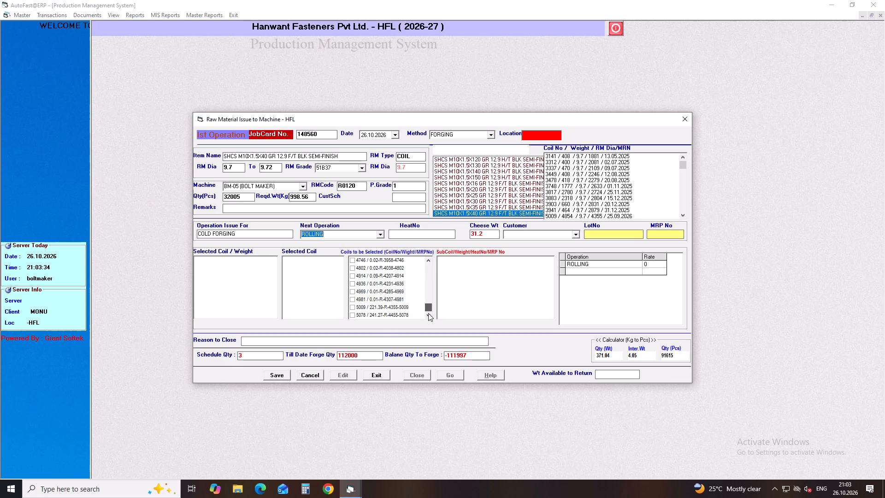
pyautogui.moveTo(428, 313); pyautogui.dragTo(428, 317)
pyautogui.click(350, 315)
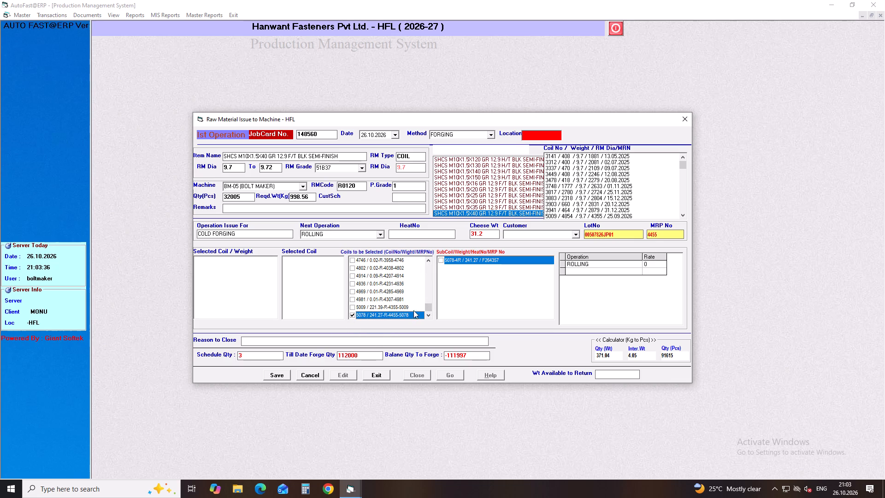
pyautogui.moveTo(426, 304); pyautogui.dragTo(425, 281)
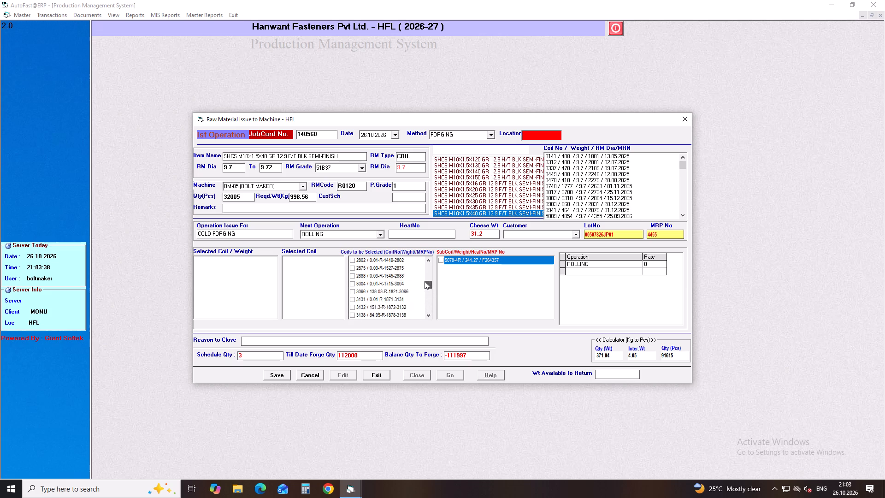
pyautogui.moveTo(425, 281); pyautogui.dragTo(425, 271)
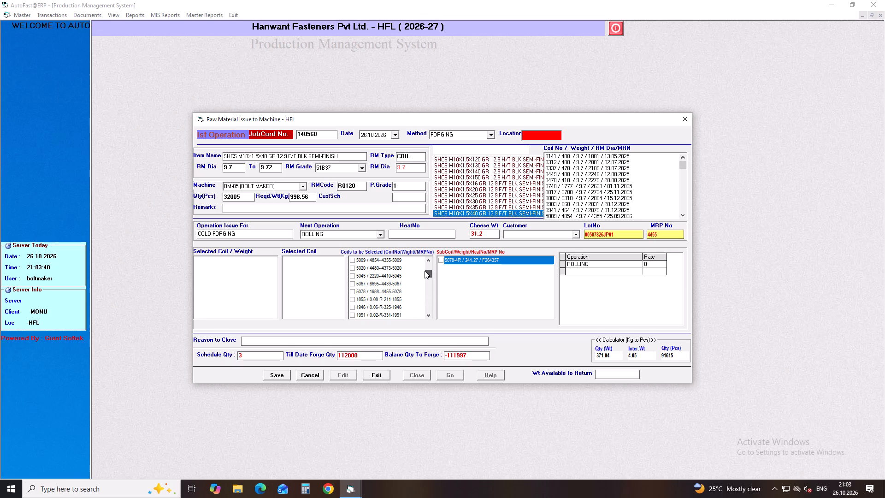
pyautogui.click(351, 291)
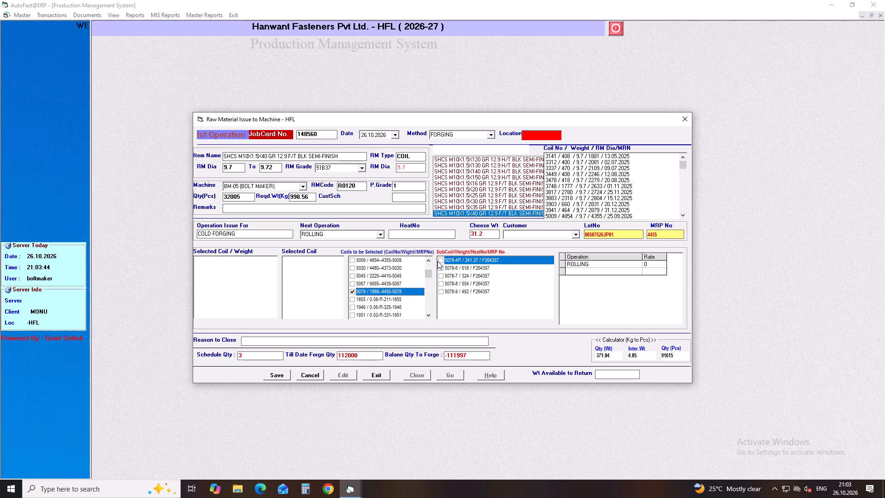
pyautogui.click(439, 260)
pyautogui.click(439, 269)
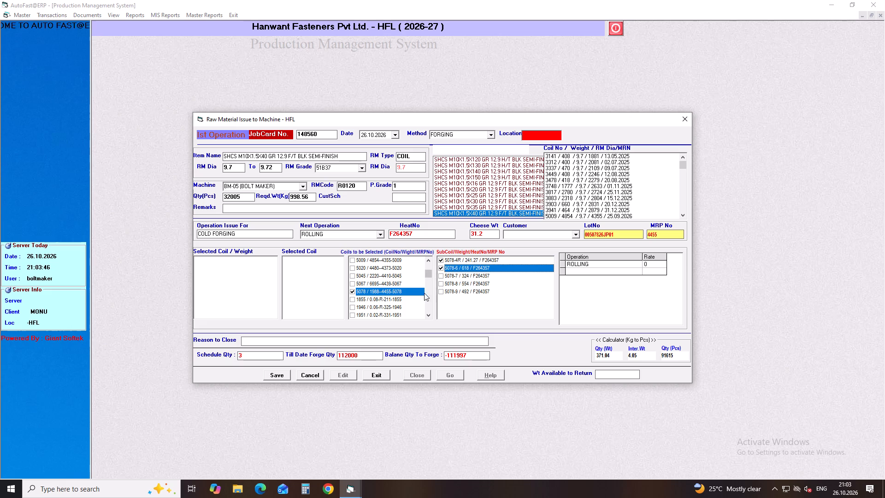
pyautogui.click(272, 377)
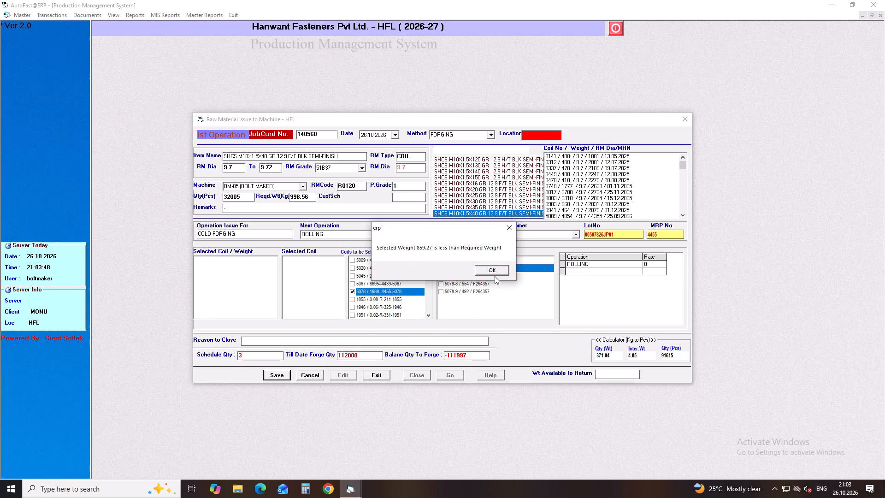
pyautogui.click(494, 273)
pyautogui.click(440, 277)
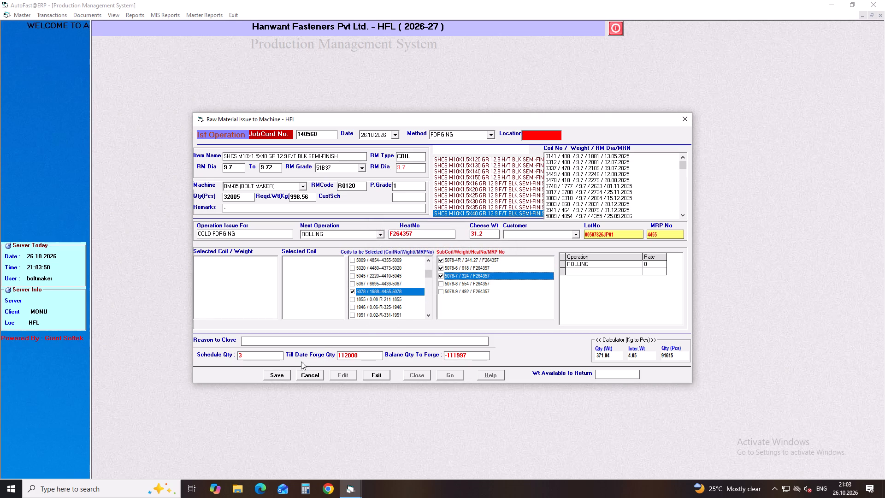
pyautogui.click(282, 376)
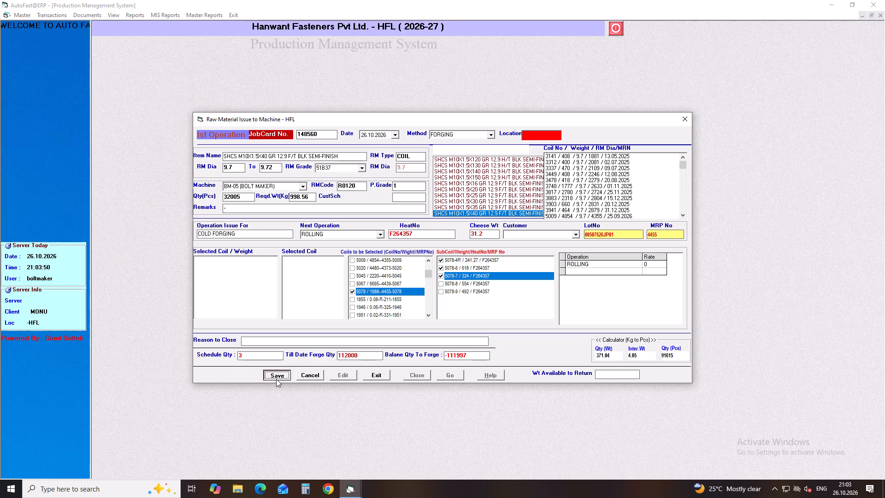
pyautogui.press('Return')
# Start another job card with method FORGING and choose the item SHCS M12X1.75X50 GR 12.9 F/T BLK SEMI-FINISH.
pyautogui.press('Return')
pyautogui.press('Return')
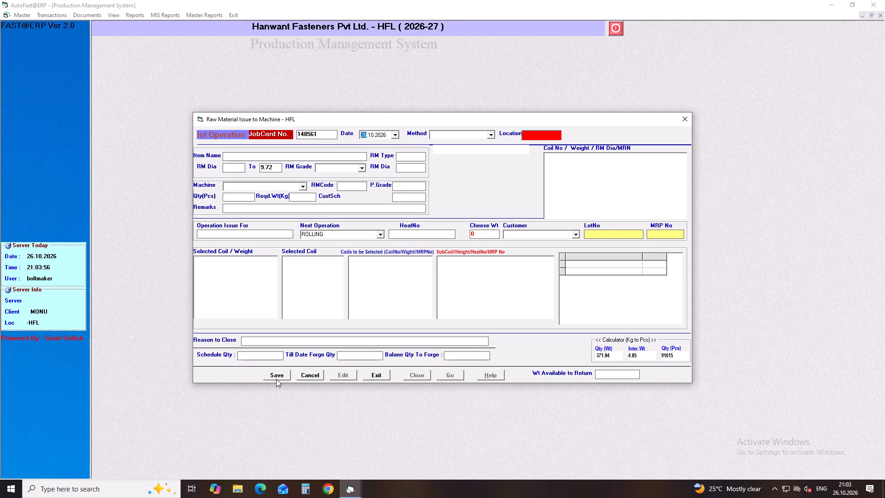
pyautogui.press('Down')
pyautogui.press('Return')
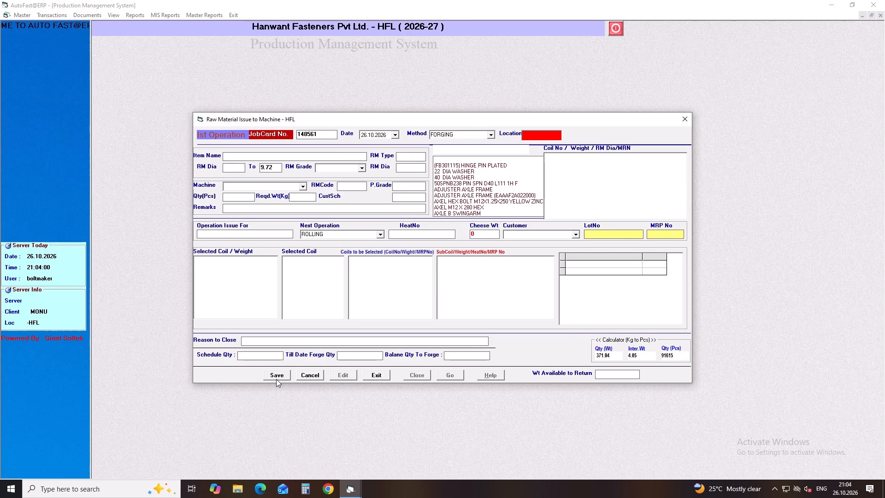
pyautogui.write('SHCS M12')
pyautogui.press('Down')
pyautogui.press('Down')
pyautogui.press('Down')
pyautogui.press('Down')
pyautogui.press('Down')
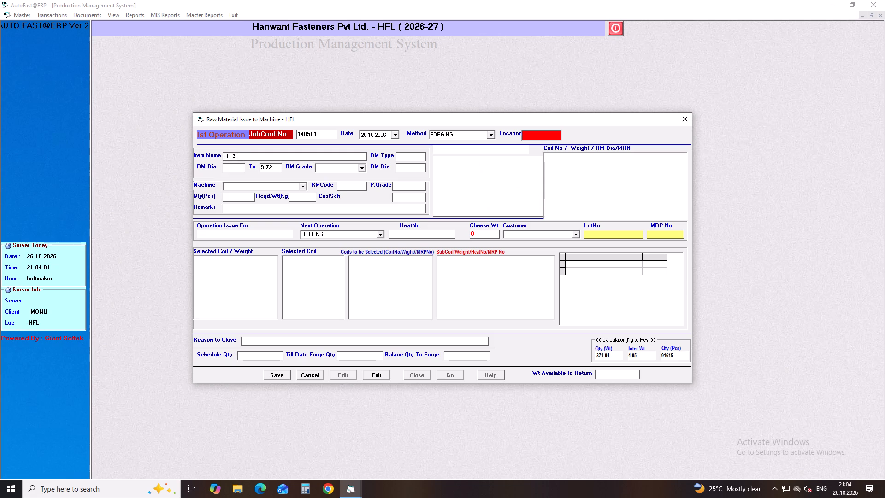
pyautogui.press('Down')
pyautogui.press('Down')
pyautogui.press('Down')
pyautogui.press('Down')
pyautogui.press('Down')
pyautogui.press('Down')
pyautogui.press('Down')
pyautogui.press('Down')
pyautogui.press('Down')
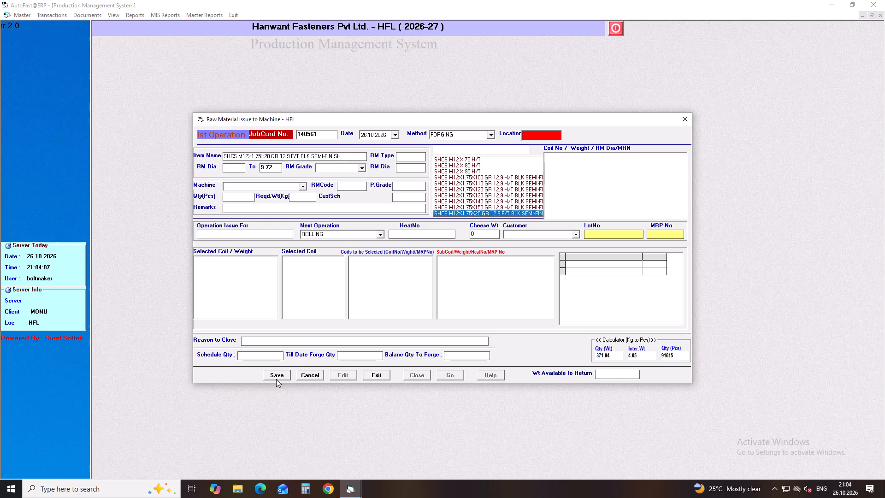
pyautogui.press('Down')
pyautogui.press('Down')
pyautogui.press('Down')
pyautogui.press('Down')
pyautogui.press('Down')
pyautogui.press('Down')
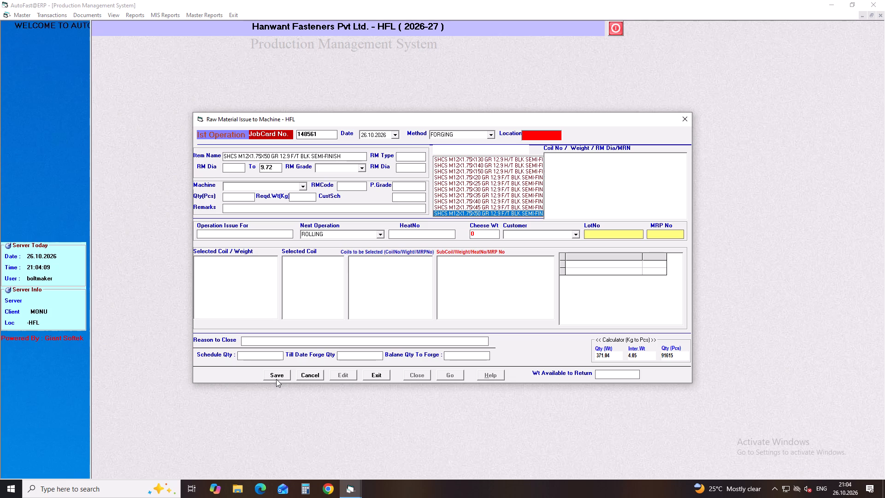
pyautogui.press('Return')
pyautogui.press('Return')
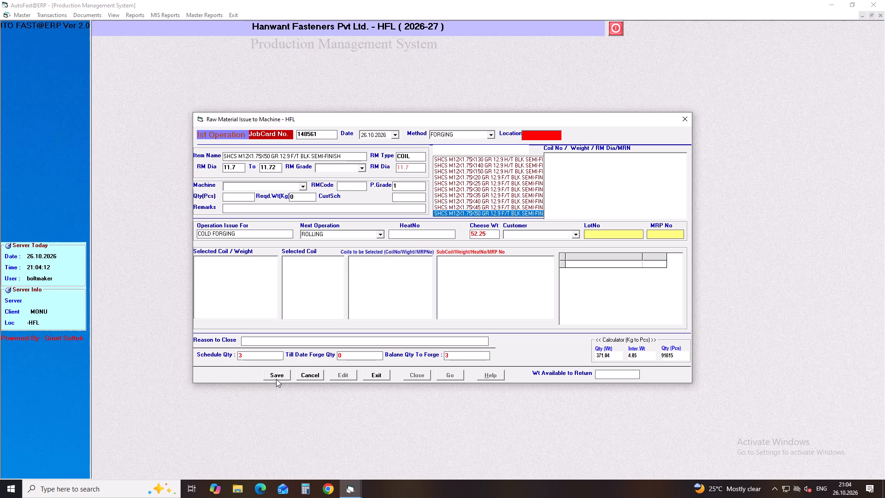
# Set RM grade 51B37, machine BM-06 and a quantity of 7010 pieces, keeping ROLLING as the next operation.
pyautogui.press('Return')
pyautogui.press('Down')
pyautogui.press('Return')
pyautogui.press('Return')
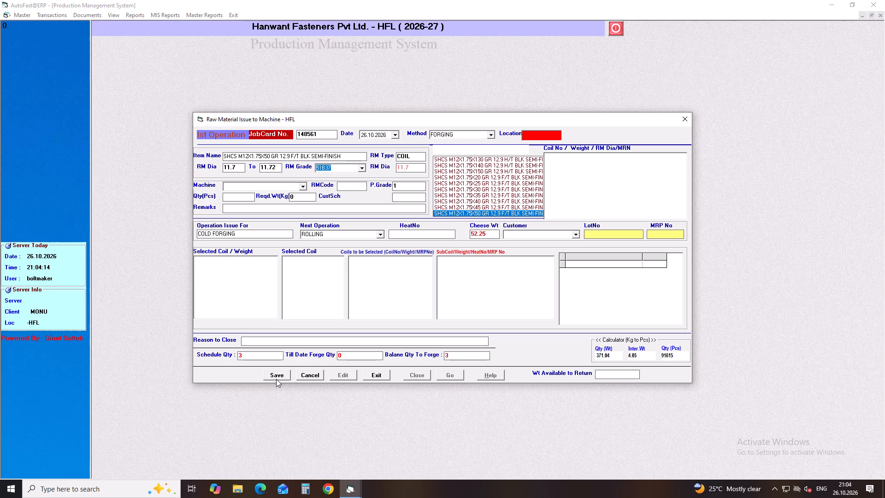
pyautogui.write('BM')
pyautogui.press('Down')
pyautogui.press('Down')
pyautogui.press('Down')
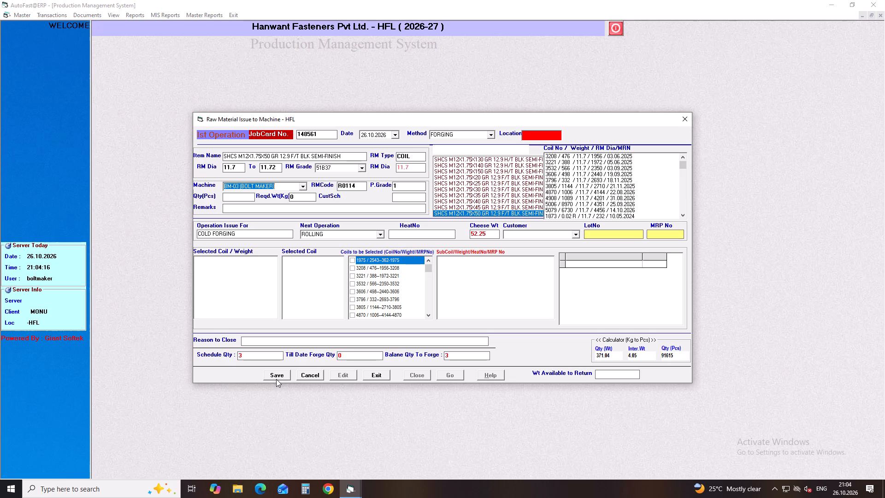
pyautogui.press('Down')
pyautogui.press('Down')
pyautogui.press('Down')
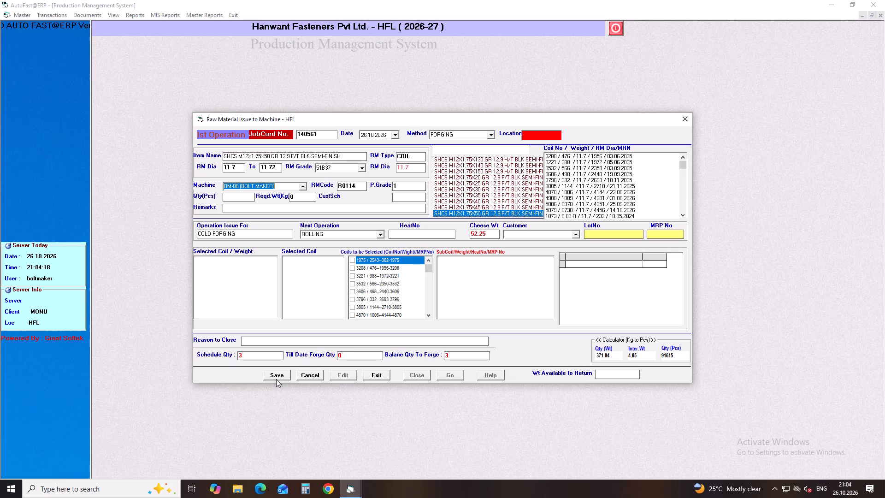
pyautogui.press('Return')
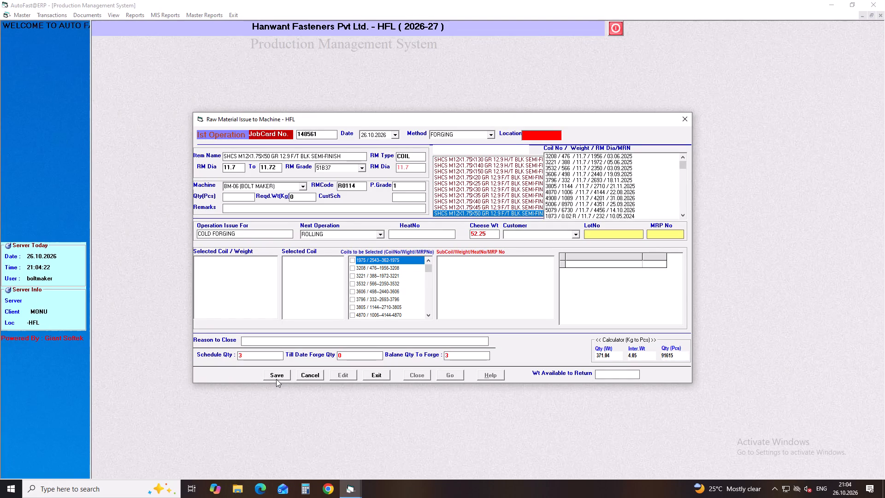
pyautogui.write('7010')
pyautogui.press('Return')
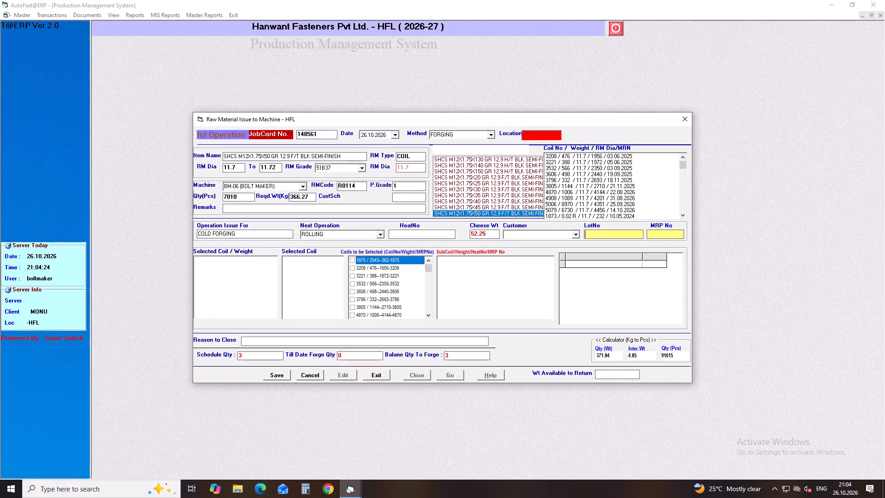
pyautogui.press('Return')
pyautogui.press('Return')
pyautogui.press('Return')
pyautogui.press('Return')
pyautogui.press('Return')
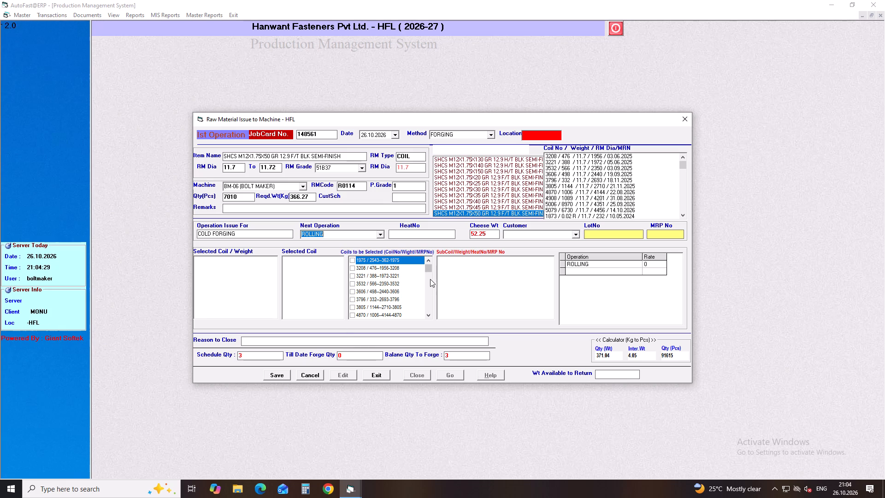
# Select both 4870 coils (261.86 and 1006) with subcoils 4870-5R and 4870-8, and save the SHCS M12 job card.
pyautogui.moveTo(428, 267); pyautogui.dragTo(432, 316)
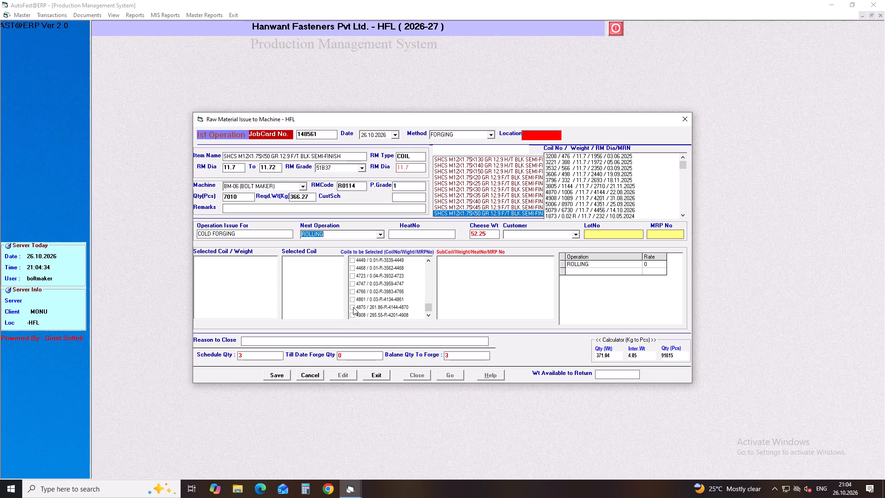
pyautogui.click(353, 307)
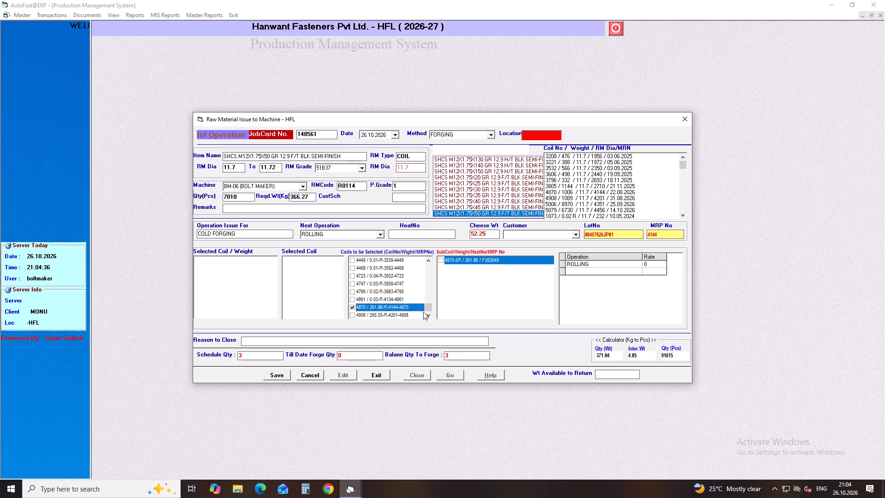
pyautogui.moveTo(429, 307); pyautogui.dragTo(428, 301)
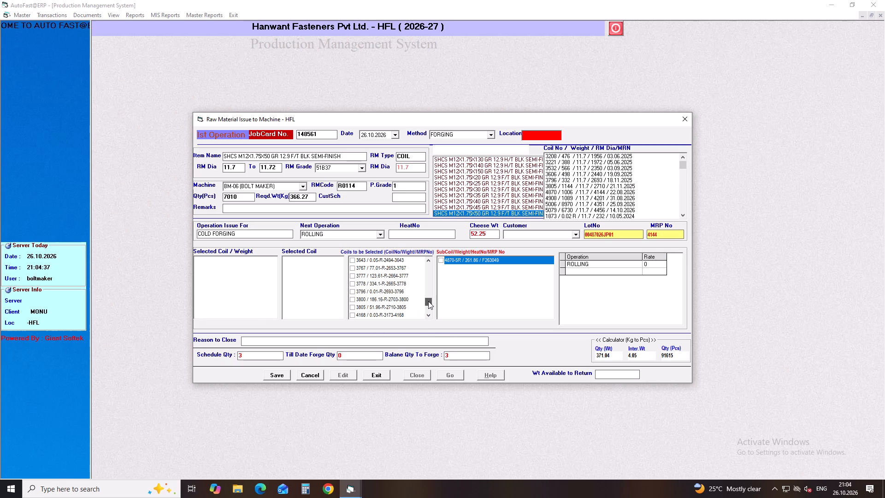
pyautogui.moveTo(428, 301); pyautogui.dragTo(427, 283)
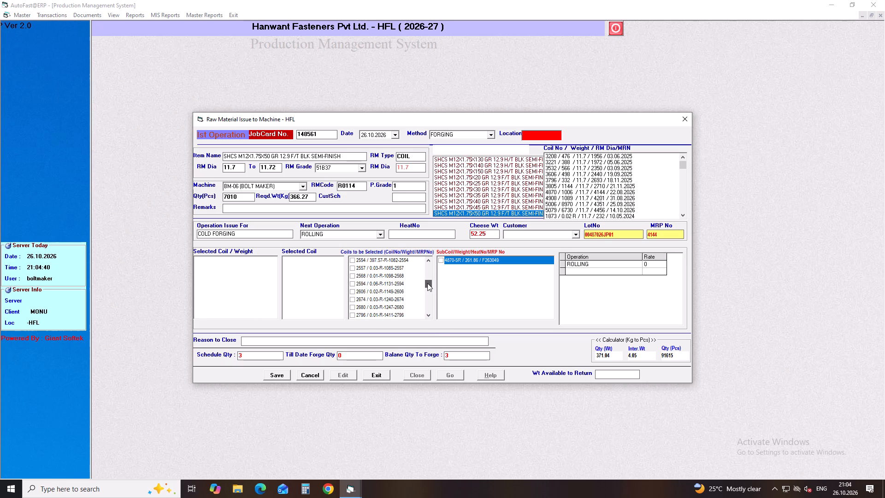
pyautogui.moveTo(427, 283); pyautogui.dragTo(427, 273)
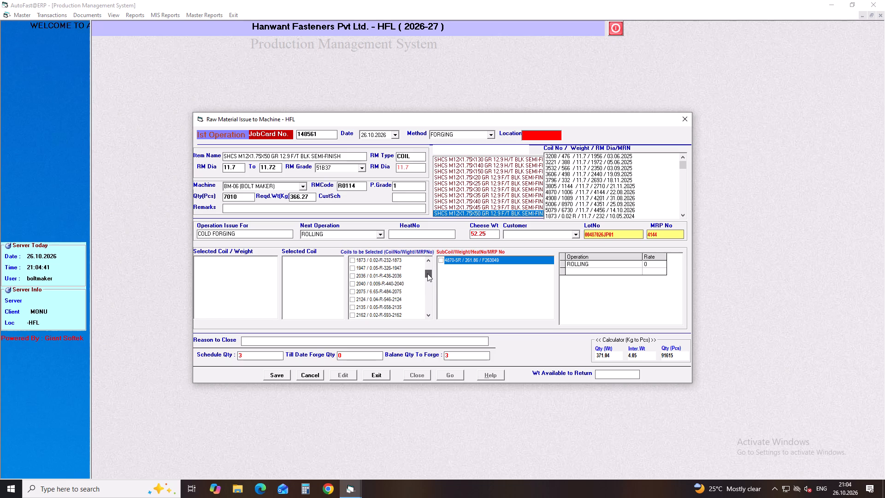
pyautogui.moveTo(427, 273); pyautogui.dragTo(427, 270)
pyautogui.click(349, 281)
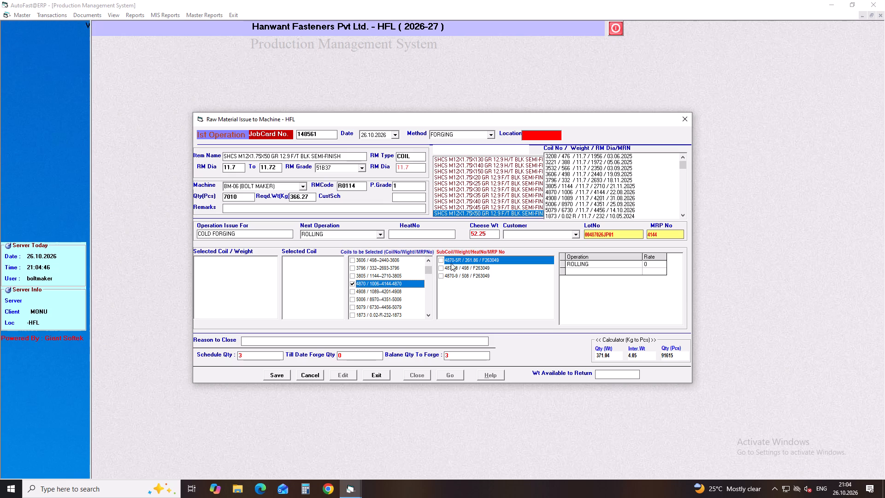
pyautogui.click(440, 261)
pyautogui.click(441, 269)
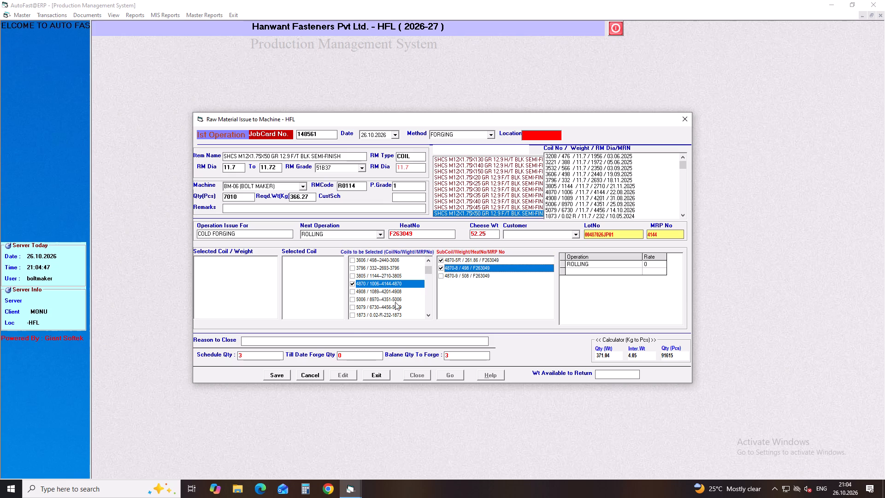
pyautogui.click(267, 373)
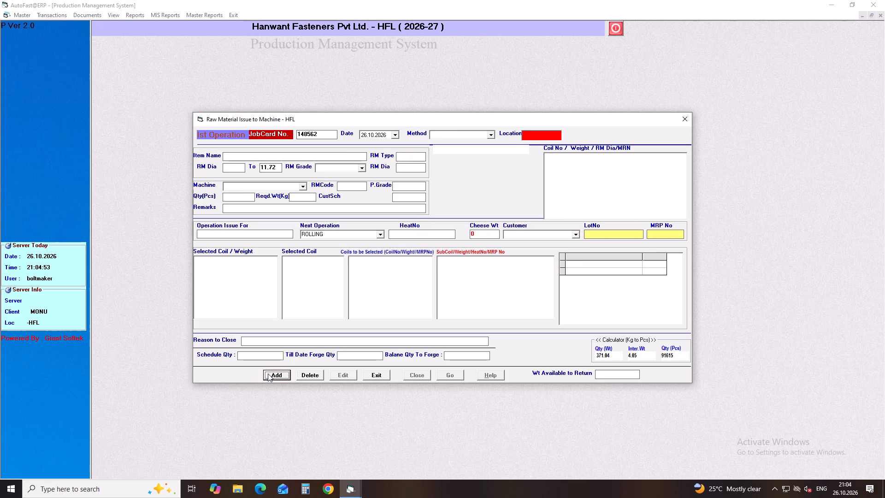
# Start another job card with method FORGING and choose the item SHCS M06X1X25 GR 12.9 F/T BLK SEMI-FINISH.
pyautogui.press('Return')
pyautogui.press('Return')
pyautogui.press('Return')
pyautogui.press('Down')
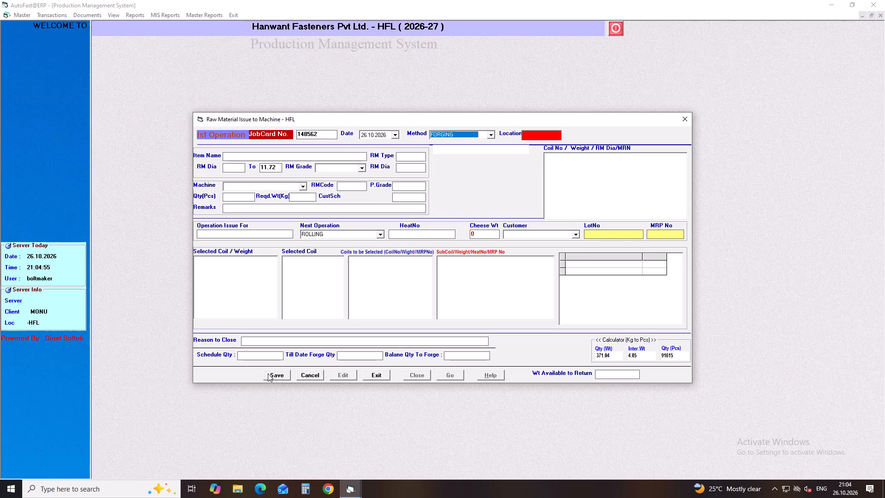
pyautogui.press('Return')
pyautogui.write('SHCS M06')
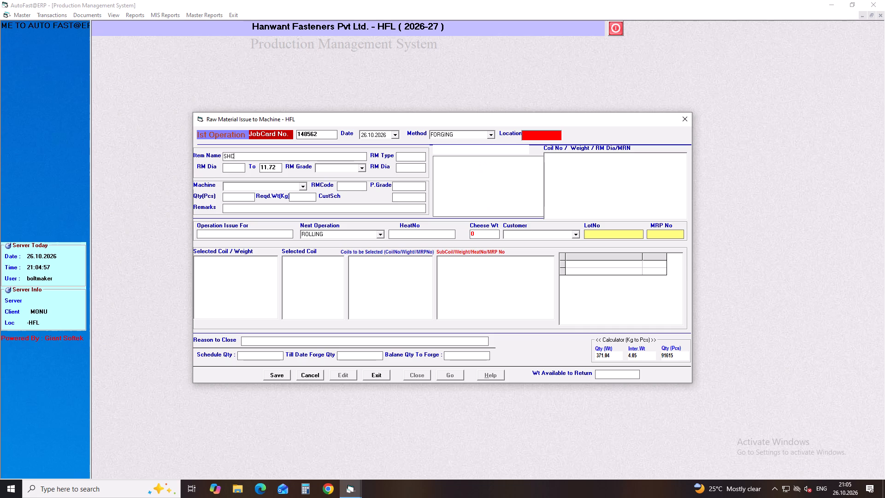
pyautogui.press('Down')
pyautogui.press('Down')
pyautogui.press('Down')
pyautogui.press('Down')
pyautogui.press('Down')
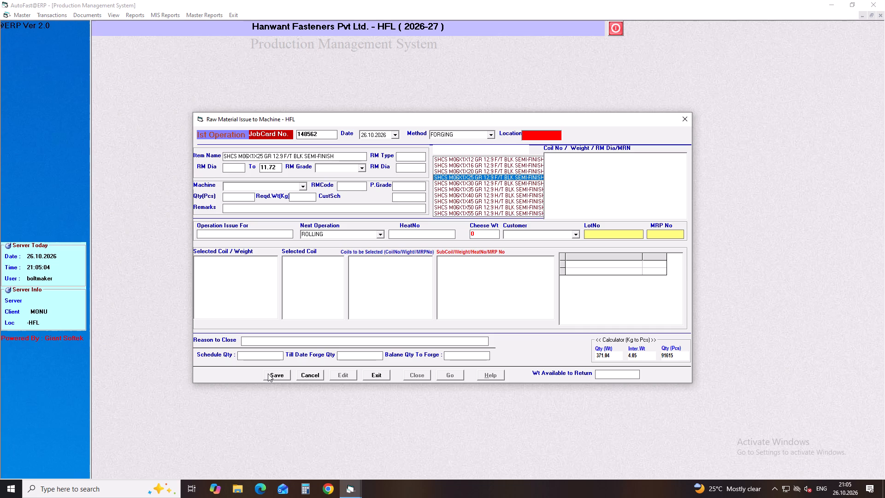
pyautogui.press('Return')
pyautogui.press('Return')
pyautogui.press('Return')
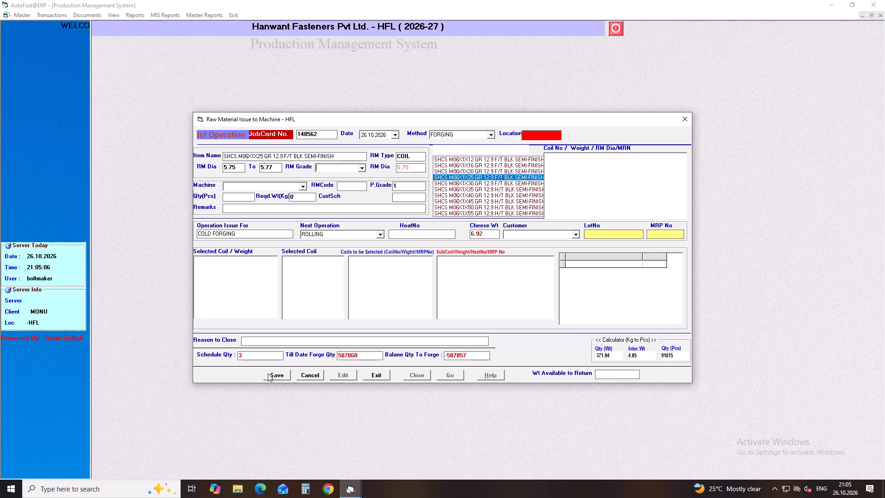
# Set RM grade 51B37 and machine BM-07 (BOLT MAKER) for the SHCS M06 job card.
pyautogui.press('Down')
pyautogui.press('Down')
pyautogui.press('Return')
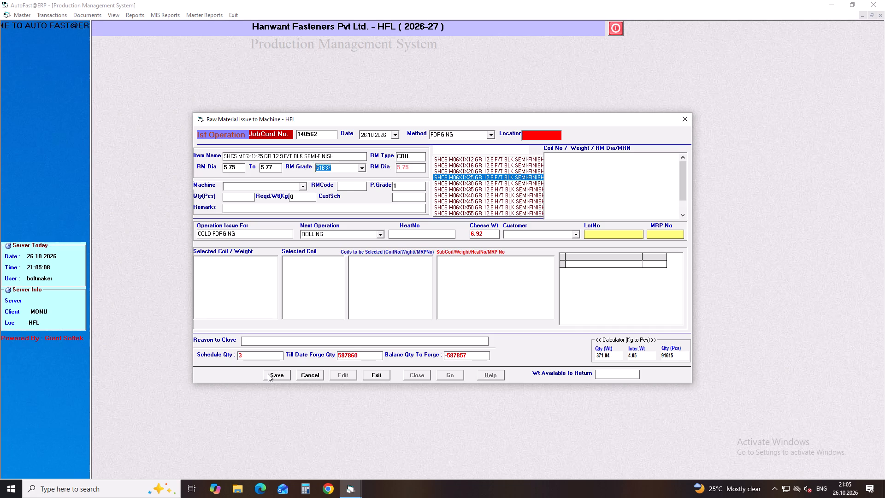
pyautogui.press('Return')
pyautogui.write('BM')
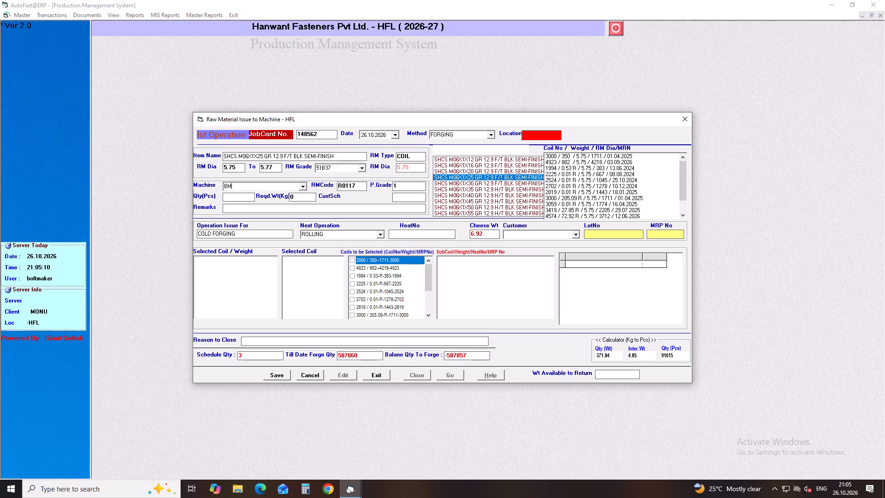
pyautogui.press('Down')
pyautogui.press('Down')
pyautogui.press('Down')
pyautogui.press('Down')
pyautogui.press('Down')
pyautogui.press('Down')
pyautogui.press('Down')
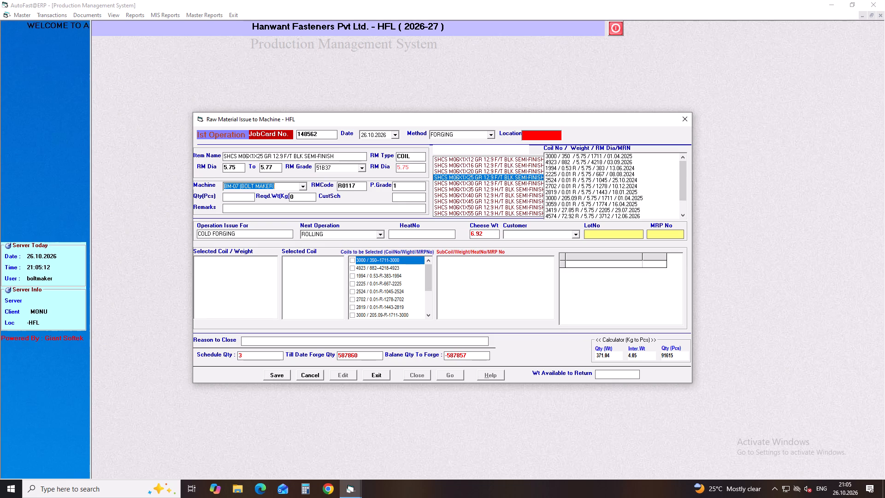
pyautogui.press('Return')
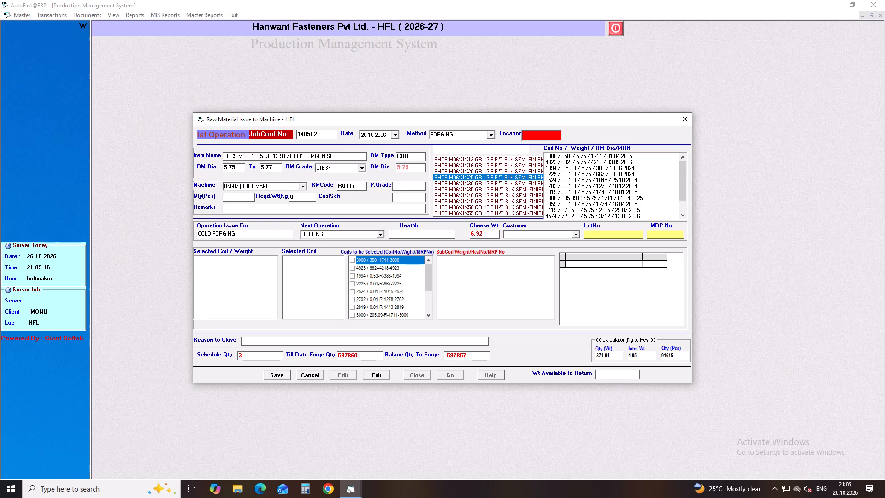
# Enter a quantity of 38100 pieces and keep ROLLING as the next operation.
pyautogui.write('3810')
pyautogui.press('Return')
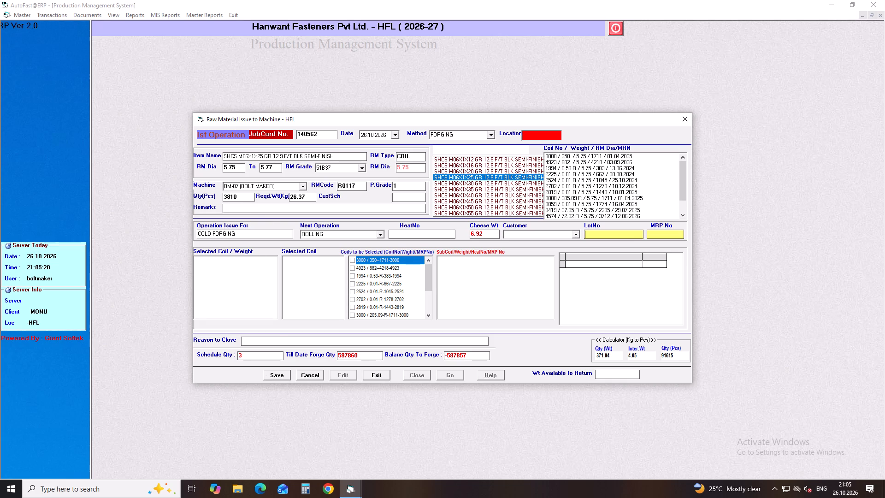
pyautogui.click(240, 200)
pyautogui.press('0')
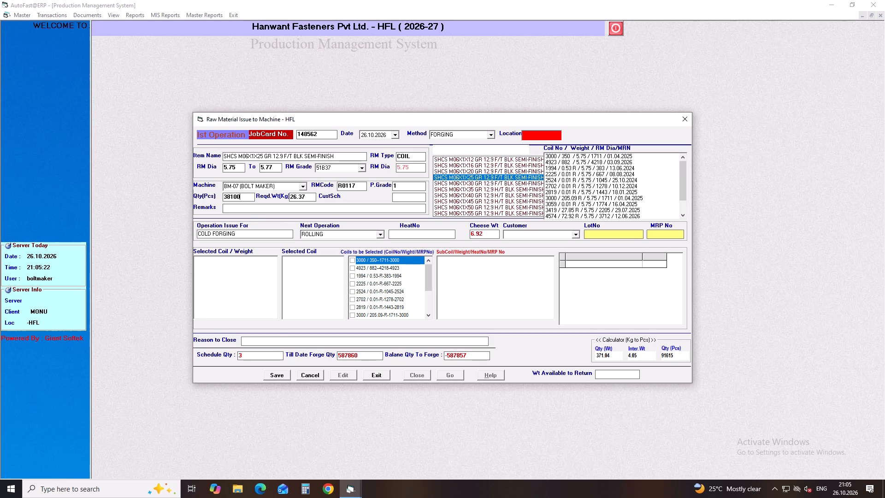
pyautogui.press('Return')
pyautogui.press('Return')
pyautogui.press('Return')
pyautogui.press('Return')
pyautogui.press('Return')
pyautogui.press('Return')
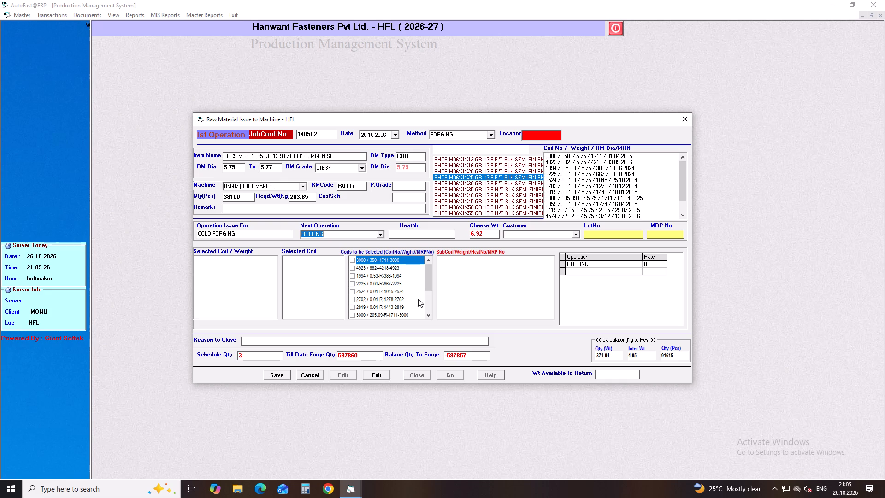
# Select the returned (R) coil 4923 with subcoil 4923-6R, and save the SHCS M06 job card.
pyautogui.moveTo(429, 273); pyautogui.dragTo(420, 314)
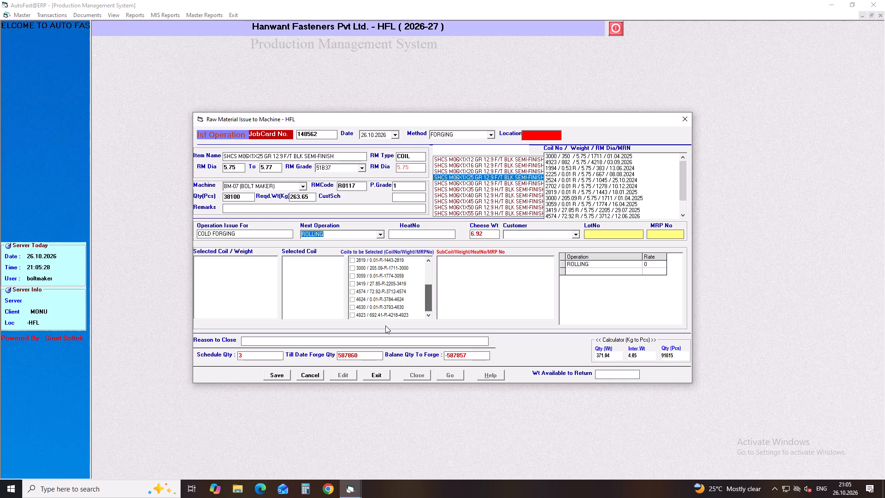
pyautogui.click(352, 315)
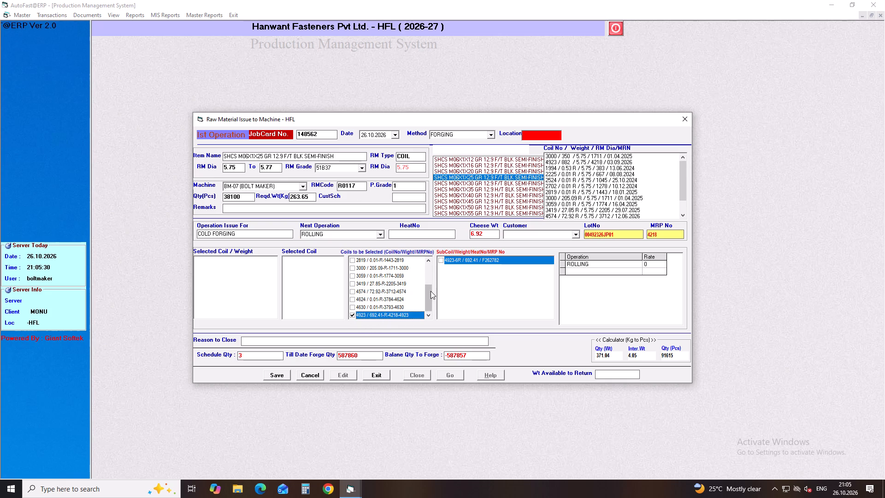
pyautogui.click(440, 261)
pyautogui.click(273, 377)
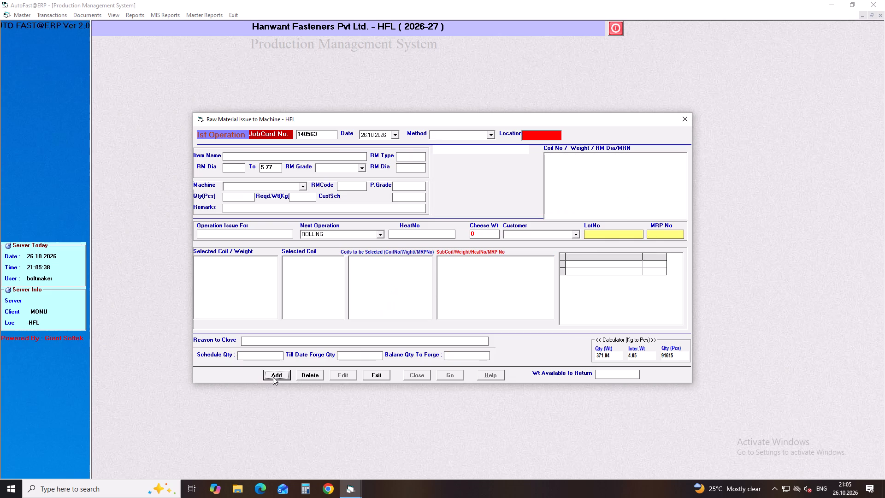
# Start another job card with method FORGING and choose the item SCREW PAN 6X12 (3007598).
pyautogui.press('Return')
pyautogui.press('Return')
pyautogui.press('Return')
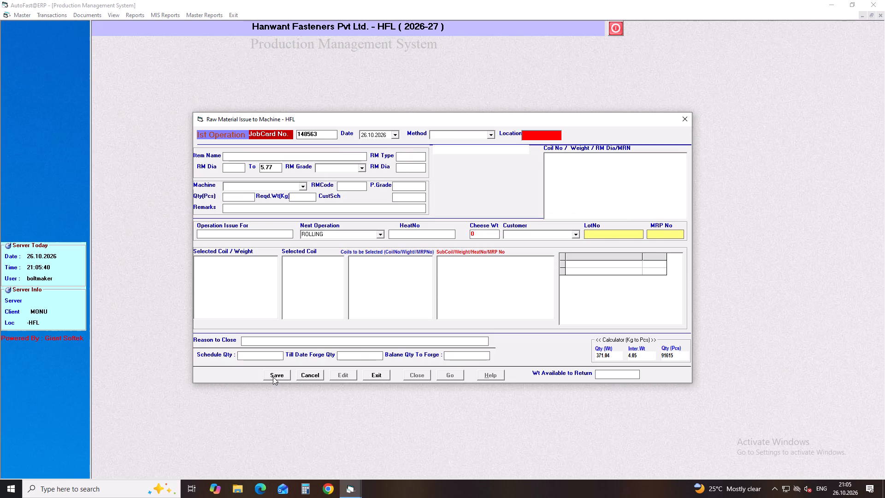
pyautogui.press('Down')
pyautogui.press('Return')
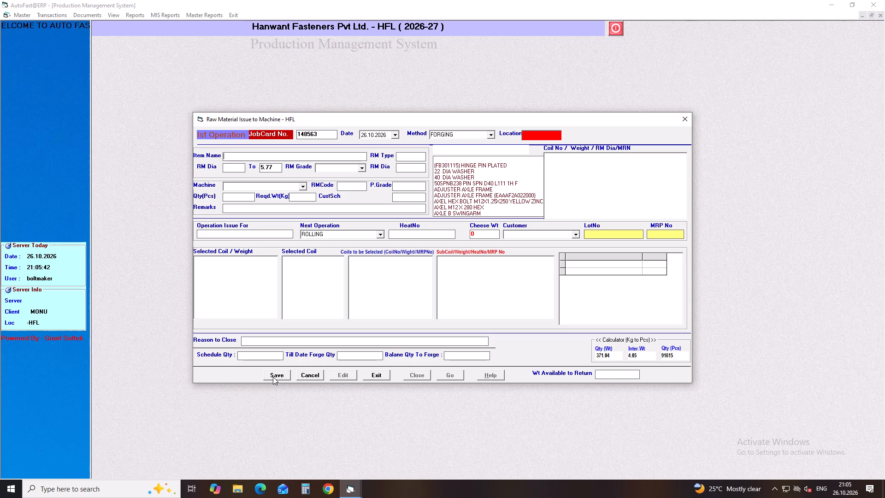
pyautogui.write('SCREW PA')
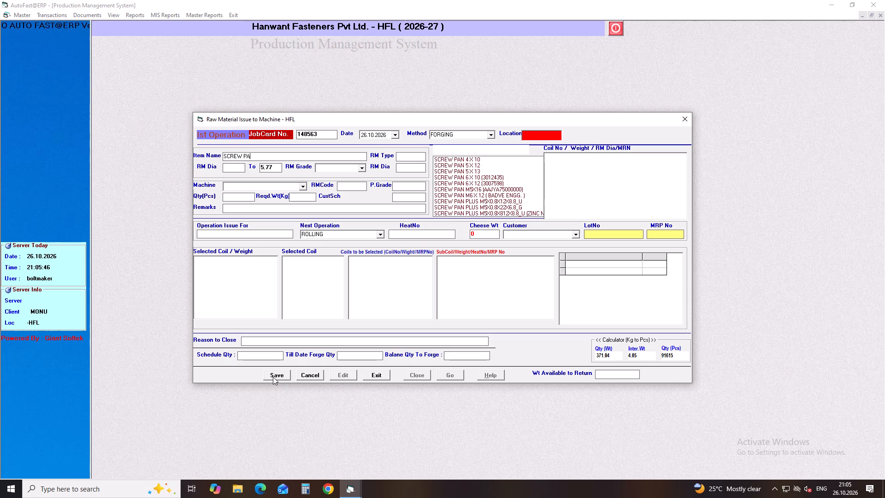
pyautogui.press('Down')
pyautogui.press('Down')
pyautogui.press('Down')
pyautogui.press('Down')
pyautogui.press('Down')
pyautogui.press('Down')
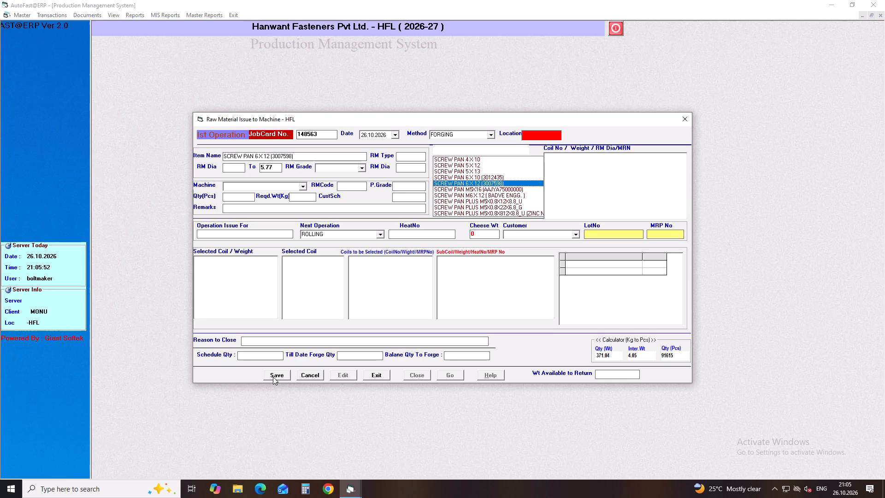
pyautogui.press('Return')
pyautogui.press('Return')
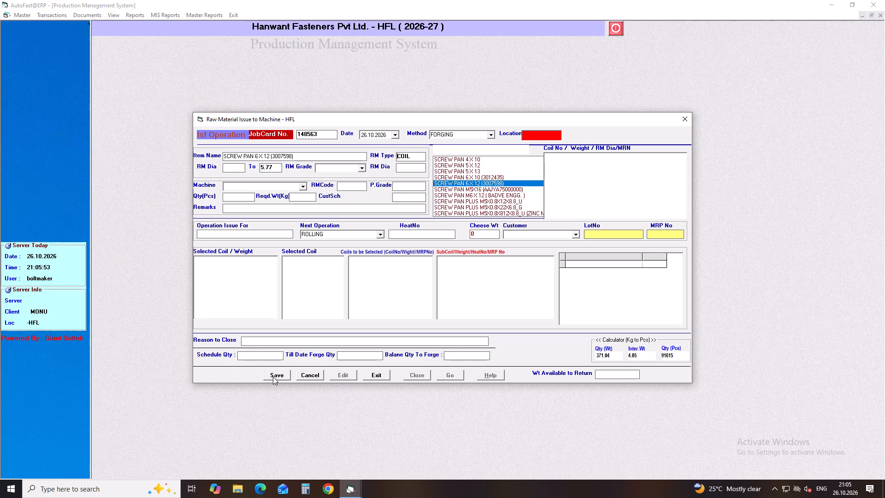
pyautogui.press('Return')
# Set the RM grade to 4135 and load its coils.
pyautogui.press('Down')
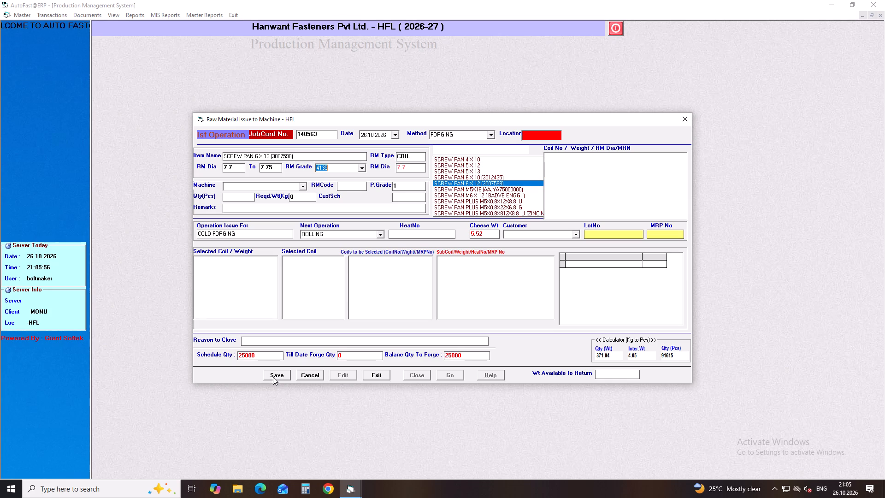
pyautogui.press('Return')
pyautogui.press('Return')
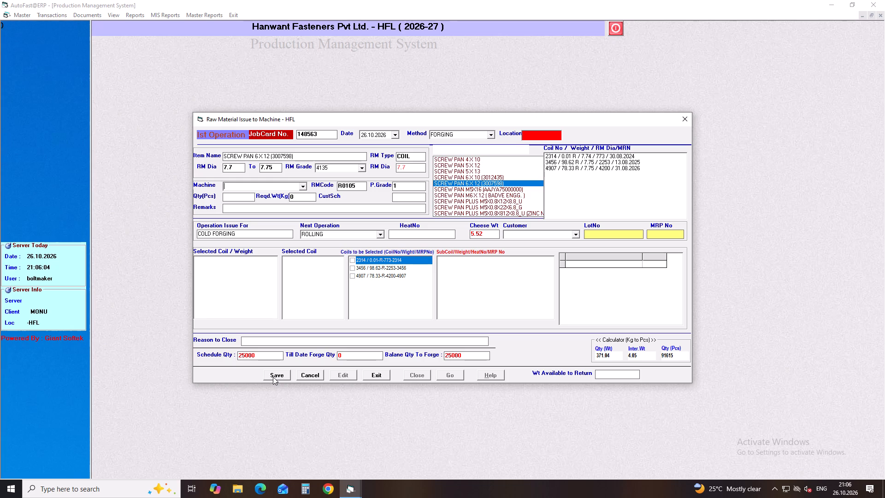
# Set the RM grade to 4140 and select coil 5105 (845) from the coils to be selected.
pyautogui.click(359, 169)
pyautogui.click(333, 181)
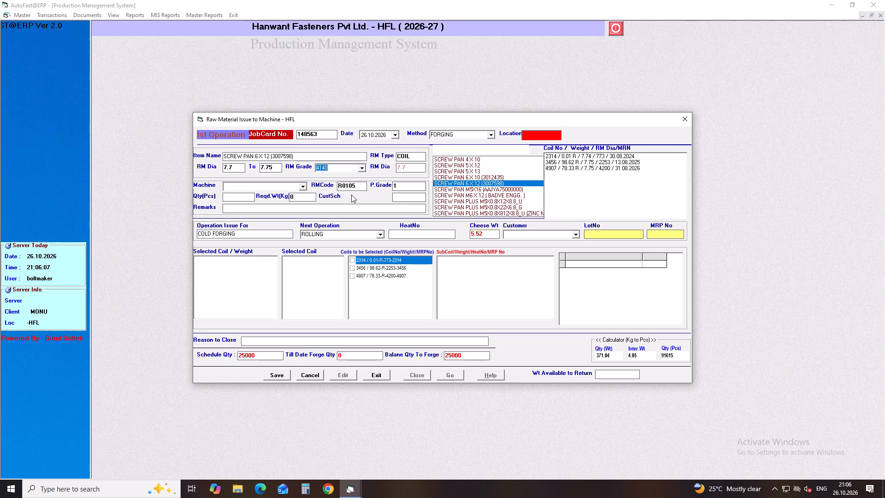
pyautogui.press('Return')
pyautogui.press('Return')
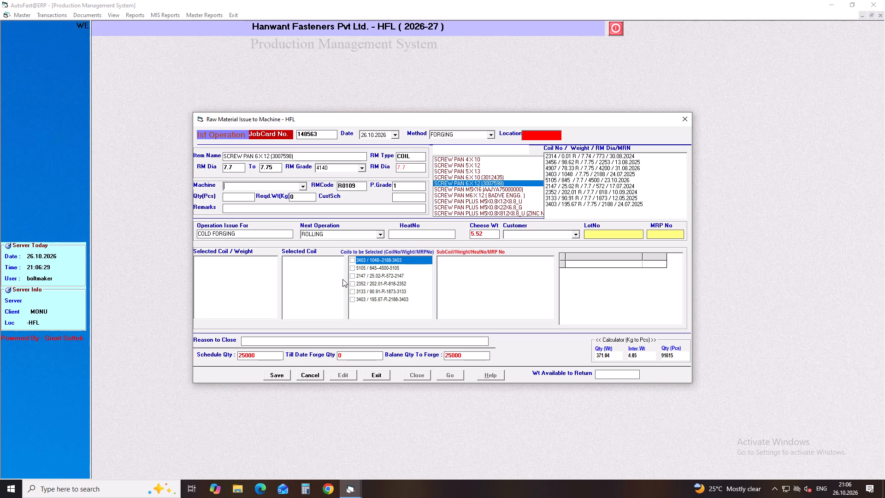
pyautogui.click(352, 268)
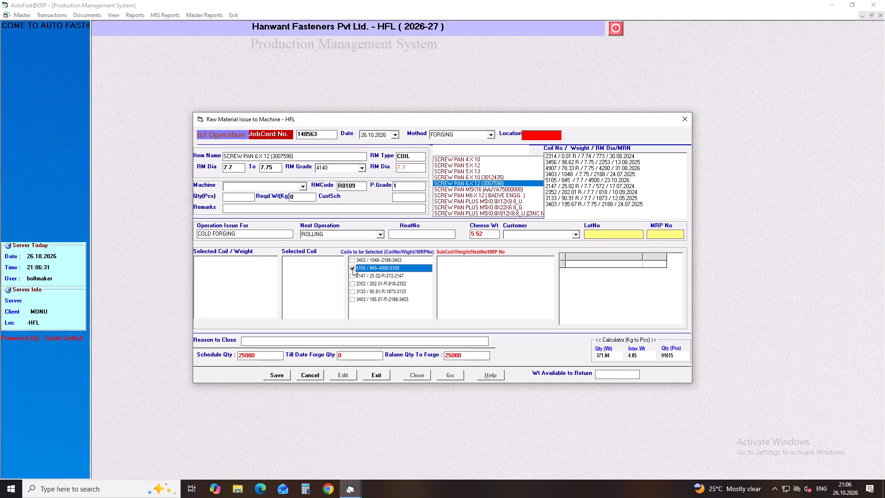
# Assign the machine BM-08 (BOLT MAKER) to the SCREW PAN 6X12 job card.
pyautogui.click(260, 187)
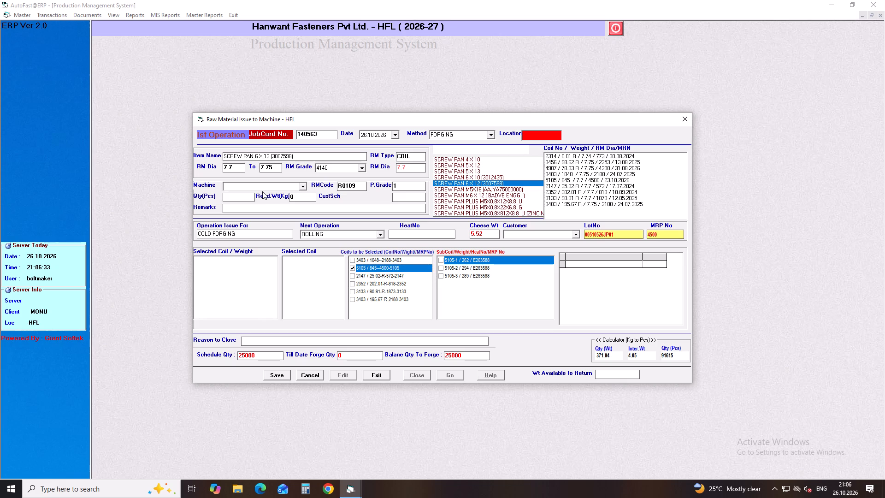
pyautogui.write('BM')
pyautogui.press('Down')
pyautogui.press('Down')
pyautogui.press('Down')
pyautogui.press('Down')
pyautogui.press('Down')
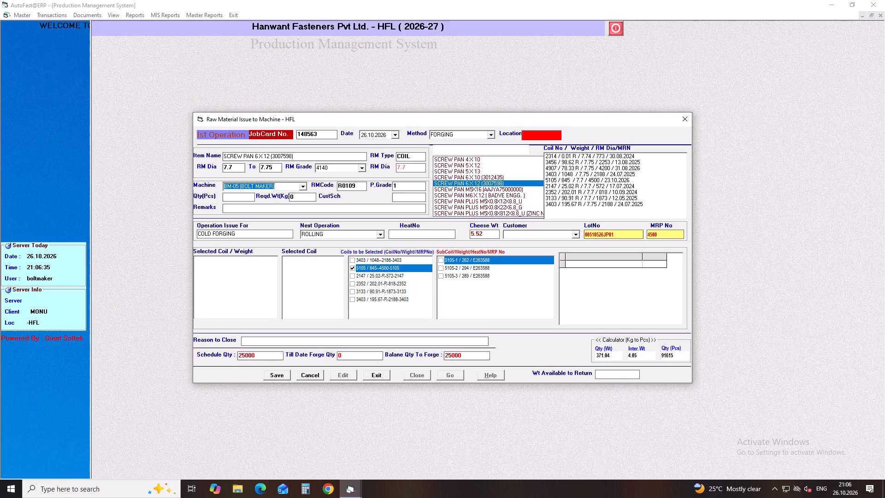
pyautogui.press('Down')
pyautogui.press('Down')
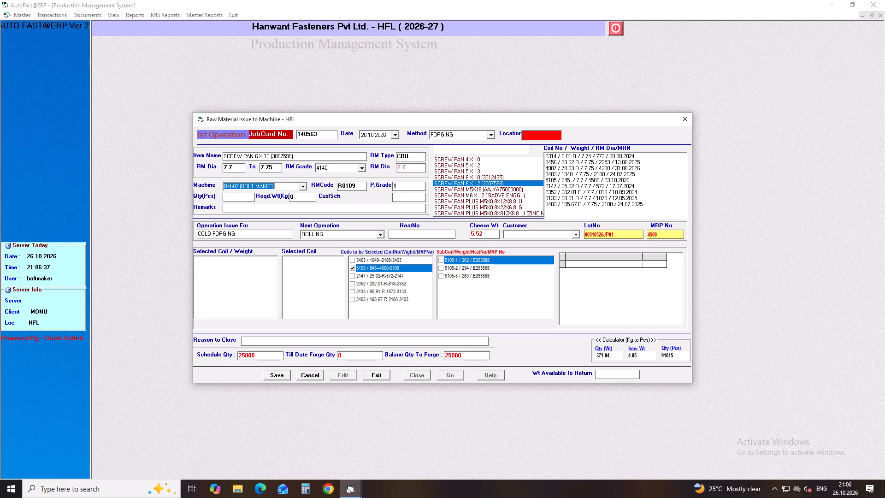
pyautogui.press('Down')
pyautogui.press('Return')
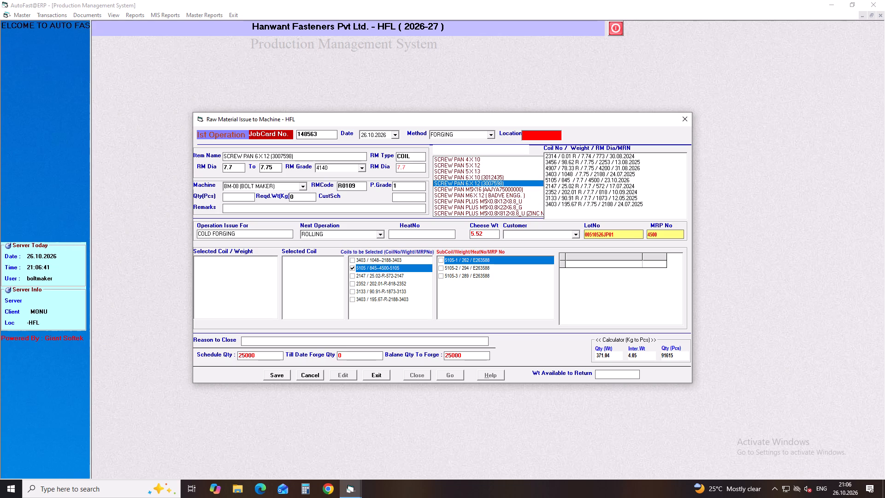
# Set the quantity to 18700 pcs and add ROLLING as the next operation.
pyautogui.write('185')
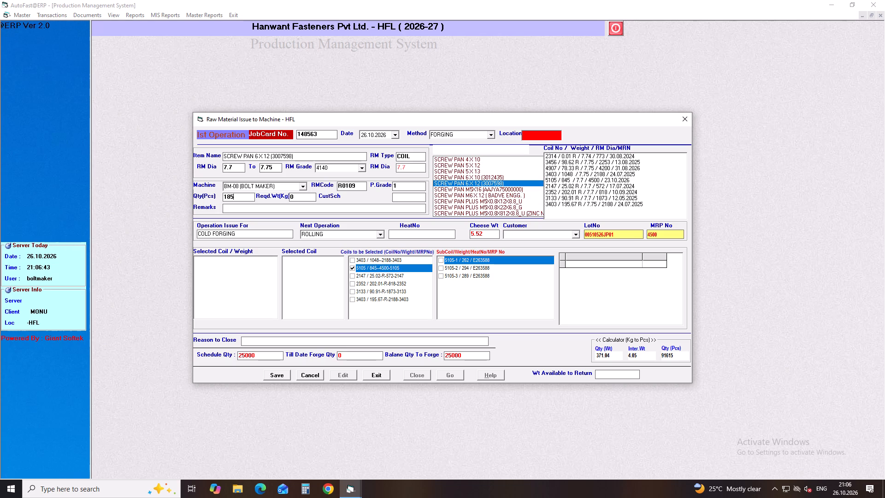
pyautogui.press('BackSpace')
pyautogui.write('700')
pyautogui.press('Return')
pyautogui.press('Return')
pyautogui.press('Return')
pyautogui.press('Return')
pyautogui.press('Return')
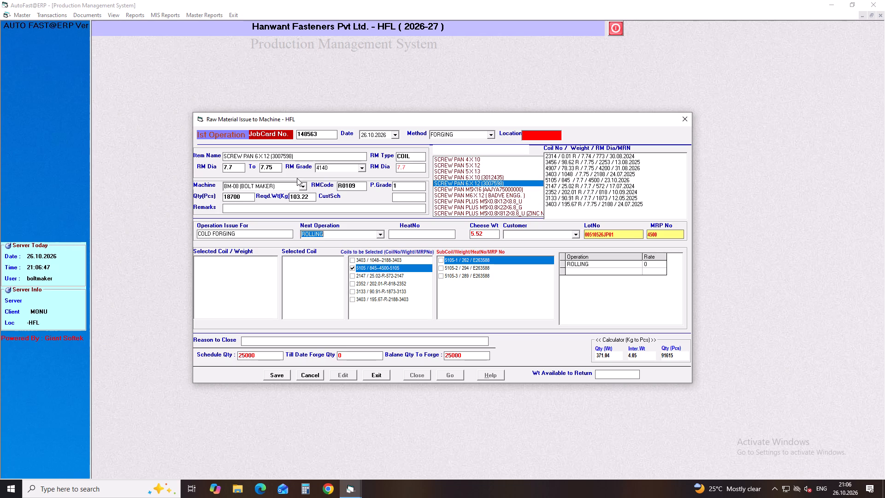
# Select subcoil 5105-1 (262) and save the SCREW PAN 6X12 job card.
pyautogui.click(442, 261)
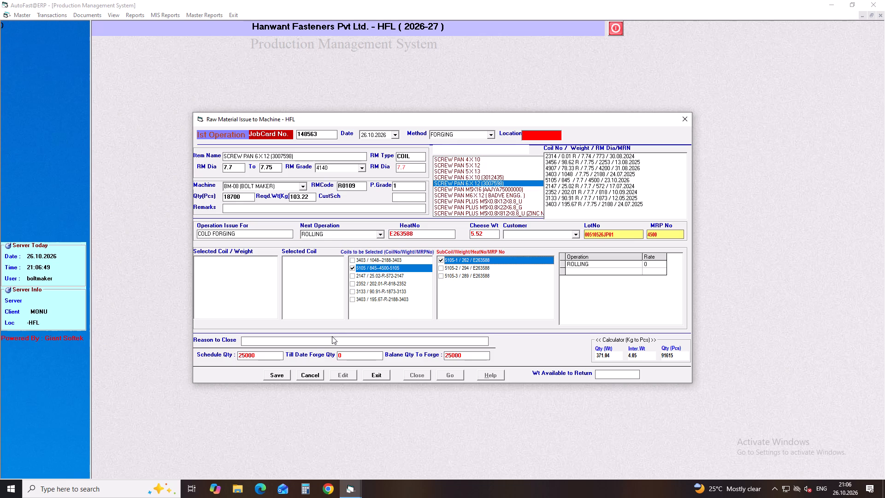
pyautogui.click(278, 378)
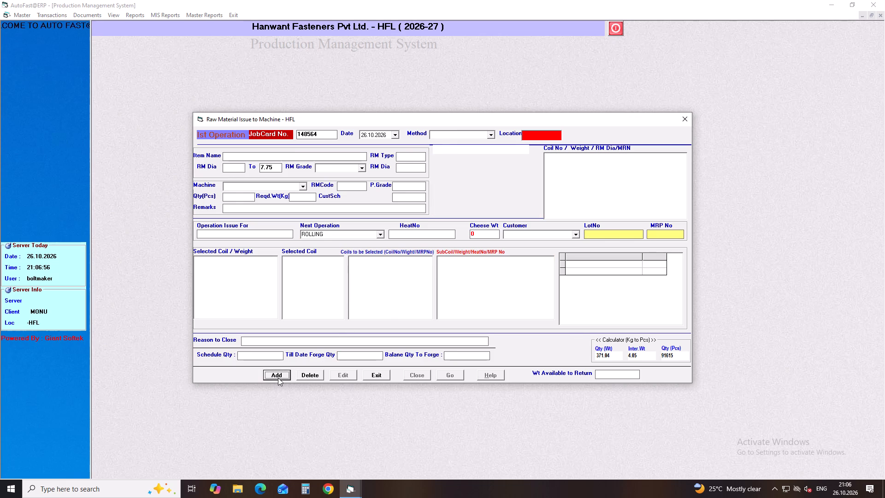
# Start another job card with method FORGING and choose the item BOLT FLANGE SH 6X16 (P-17).
pyautogui.press('Return')
pyautogui.press('Return')
pyautogui.press('Return')
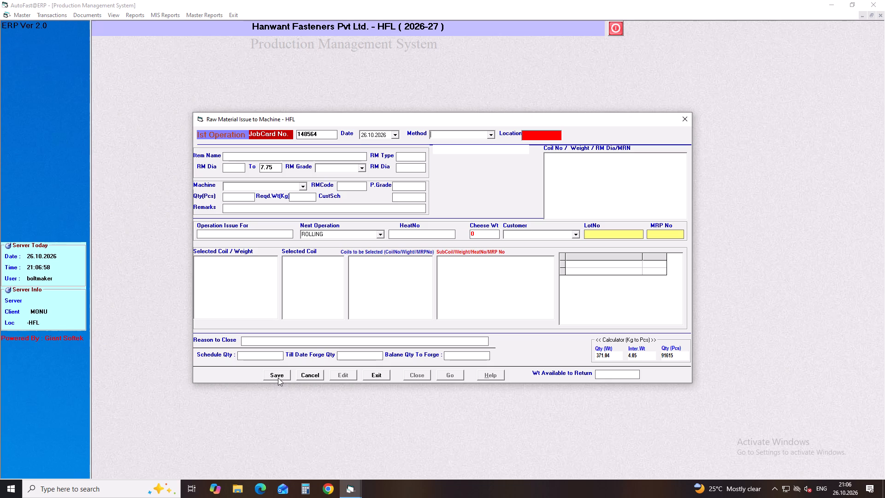
pyautogui.press('Down')
pyautogui.press('Return')
pyautogui.write('BOLT FLANGE SH')
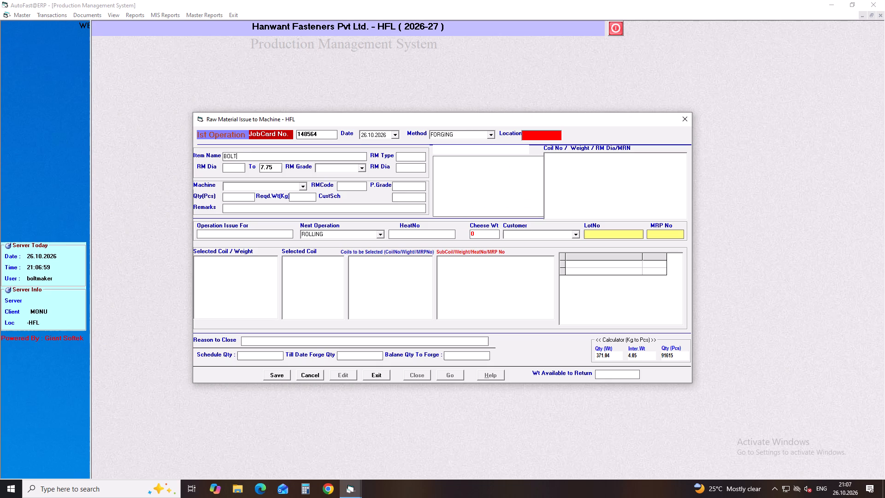
pyautogui.press('space')
pyautogui.press('Down')
pyautogui.press('Down')
pyautogui.press('Down')
pyautogui.press('Down')
pyautogui.press('Down')
pyautogui.press('Down')
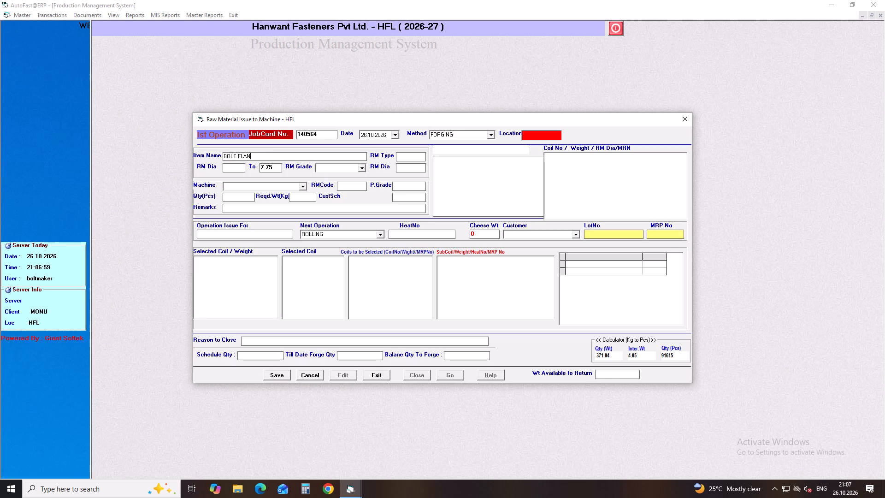
pyautogui.press('Down')
pyautogui.press('Down')
pyautogui.press('Down')
pyautogui.press('Down')
pyautogui.press('Down')
pyautogui.press('Down')
pyautogui.press('Down')
pyautogui.press('Down')
pyautogui.press('Up')
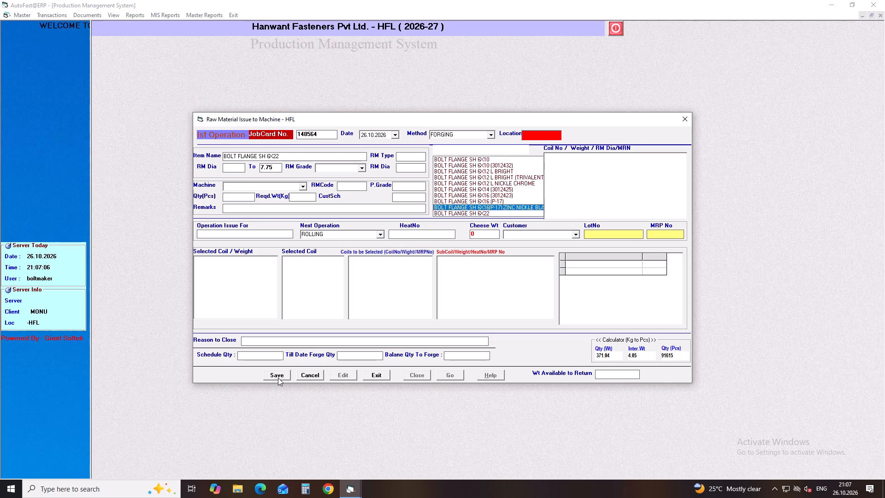
pyautogui.press('Up')
pyautogui.press('Return')
pyautogui.press('Return')
pyautogui.press('Return')
# Set the RM grade to 10B21 and load its coils.
pyautogui.press('Down')
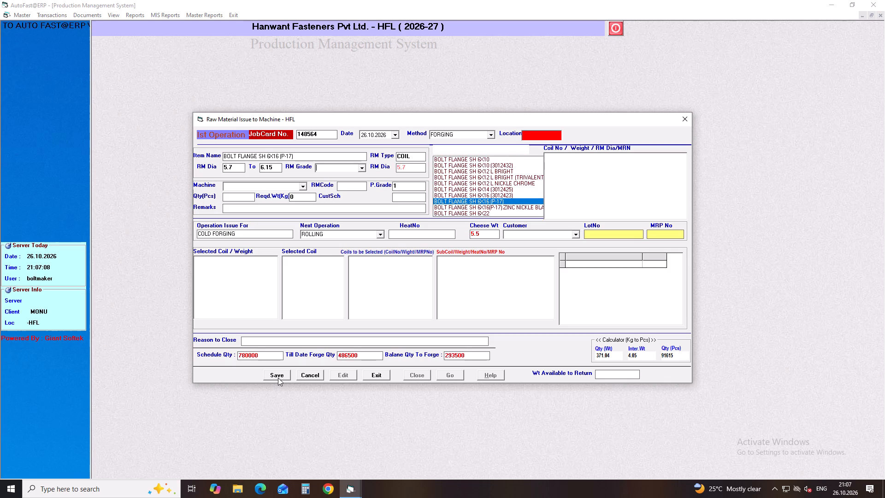
pyautogui.press('Down')
pyautogui.press('Return')
pyautogui.press('Return')
# Assign the machine BM-09 (BOLT MAKER) to the BOLT FLANGE SH 6X16 (P-17) job card.
pyautogui.write('BM')
pyautogui.press('Right')
pyautogui.press('Right')
pyautogui.press('Right')
pyautogui.press('Right')
pyautogui.press('Down')
pyautogui.press('Down')
pyautogui.press('Down')
pyautogui.press('Down')
pyautogui.press('Down')
pyautogui.press('Down')
pyautogui.press('Down')
pyautogui.press('Down')
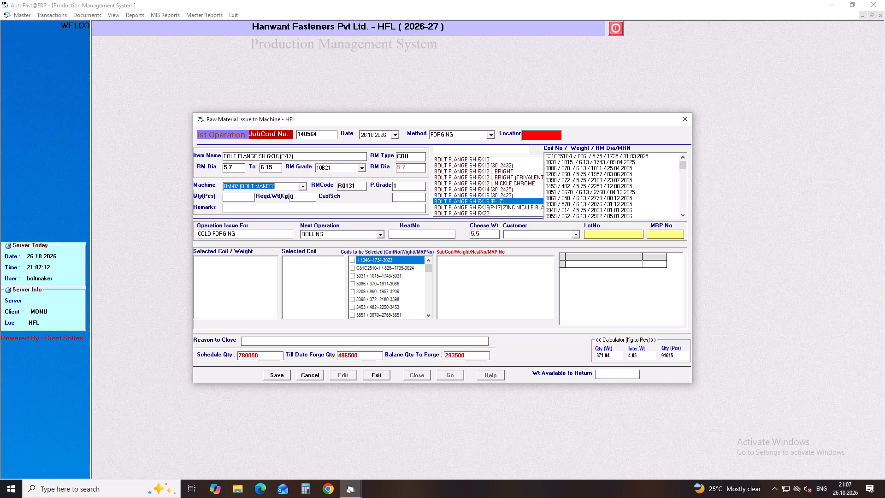
pyautogui.press('Down')
pyautogui.press('Return')
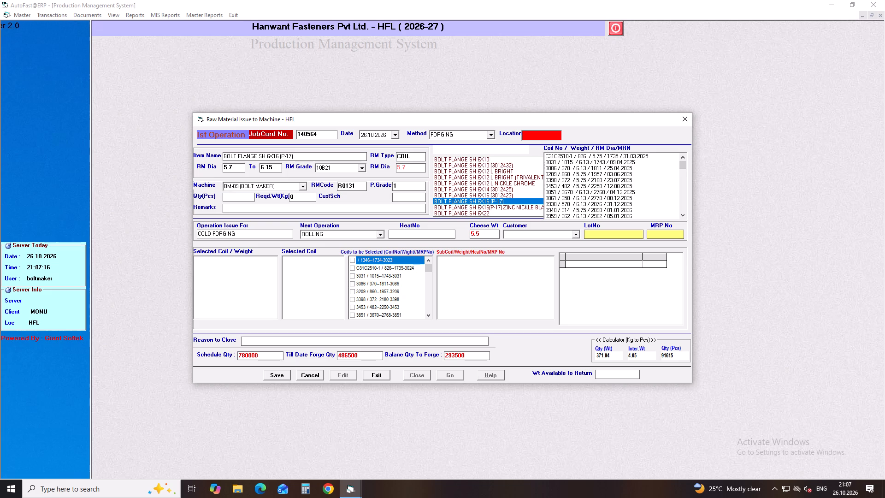
# Set the quantity to 39005 pcs and add ROLLING as the next operation.
pyautogui.write('39005')
pyautogui.press('Return')
pyautogui.press('Return')
pyautogui.press('Return')
pyautogui.press('Return')
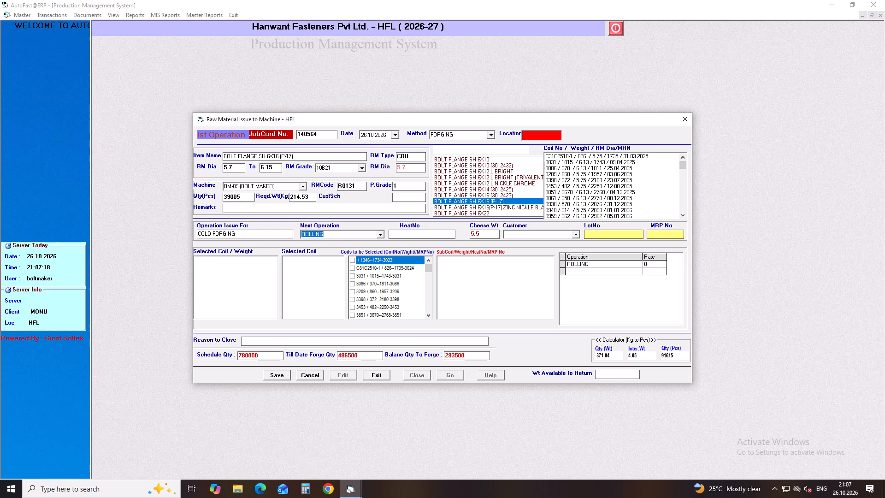
pyautogui.press('Return')
pyautogui.press('Return')
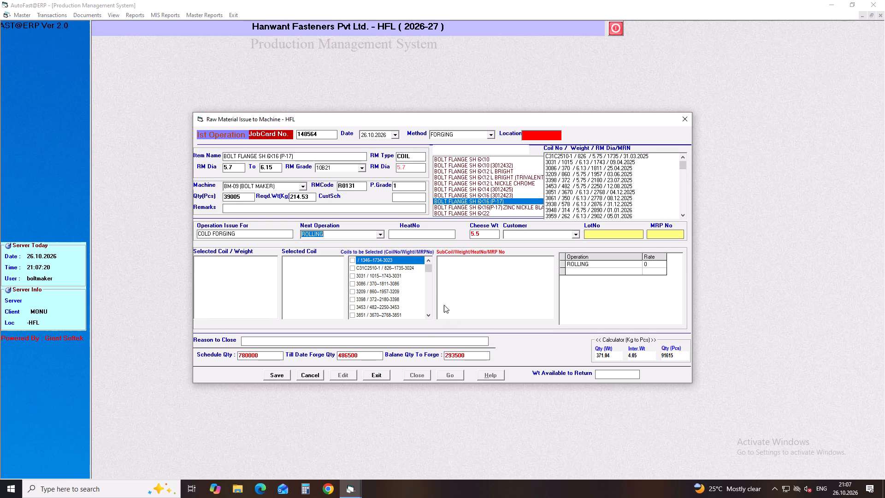
# Select both entries of coil 5089, the returned 6.63 R and the 2260 one, from the coils to be selected.
pyautogui.moveTo(430, 267); pyautogui.dragTo(427, 319)
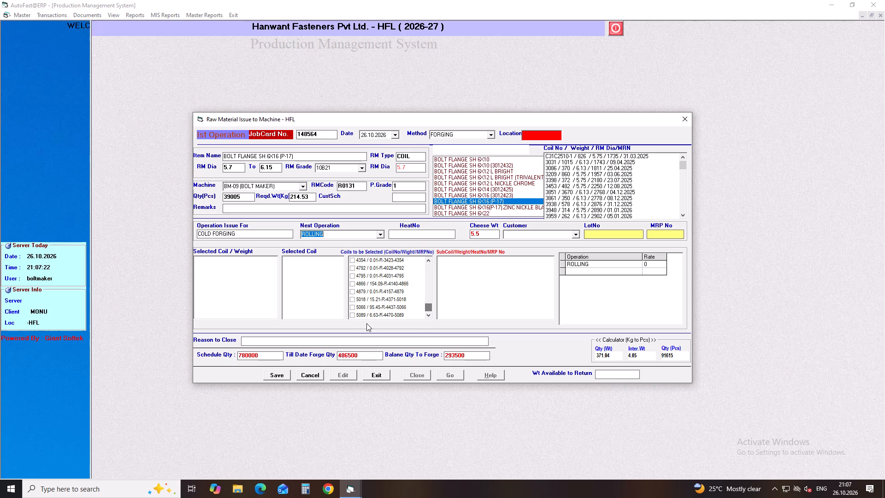
pyautogui.click(350, 314)
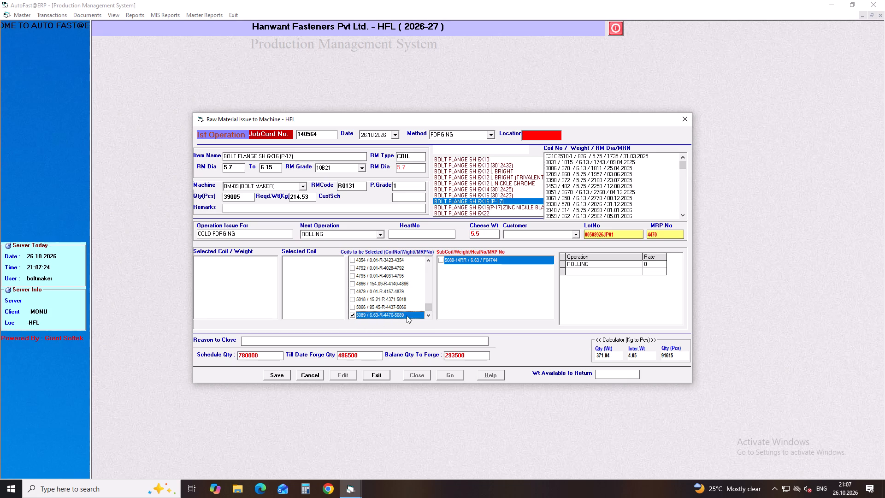
pyautogui.moveTo(425, 307); pyautogui.dragTo(425, 289)
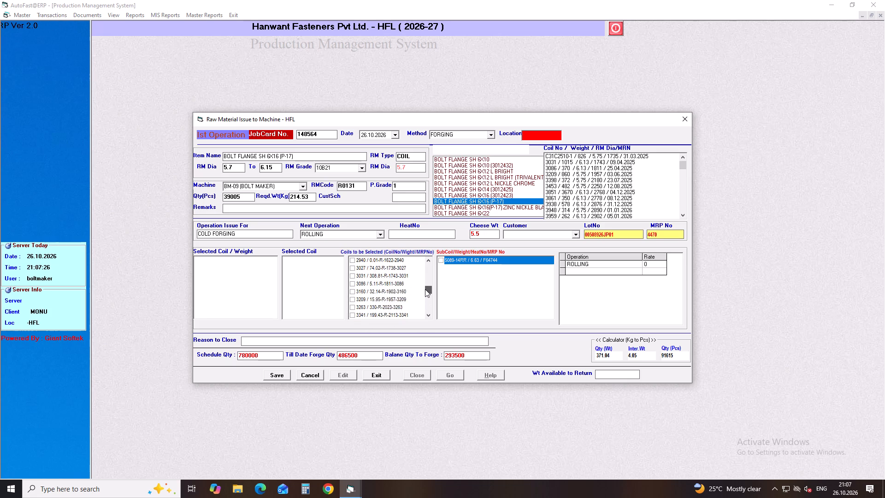
pyautogui.moveTo(425, 289); pyautogui.dragTo(425, 279)
pyautogui.click(351, 260)
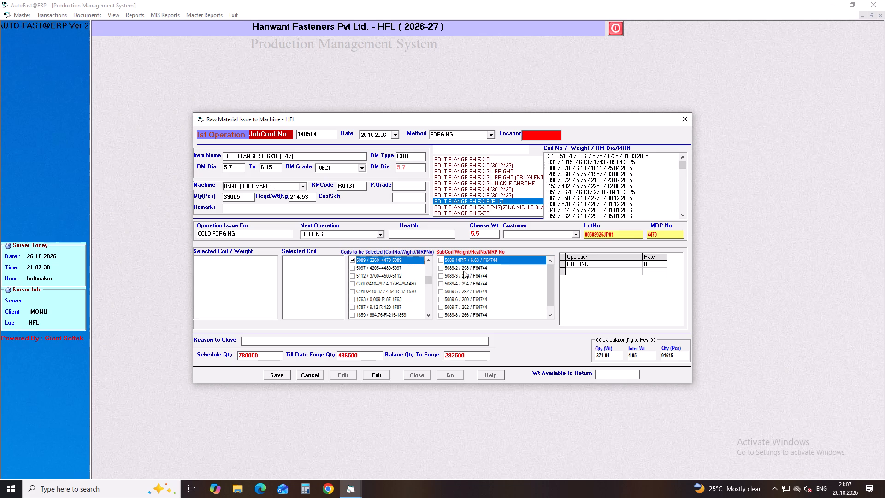
# Select subcoils 5089-14RR (6.63) and 5089-2 (298), and save the BOLT FLANGE job card.
pyautogui.click(441, 260)
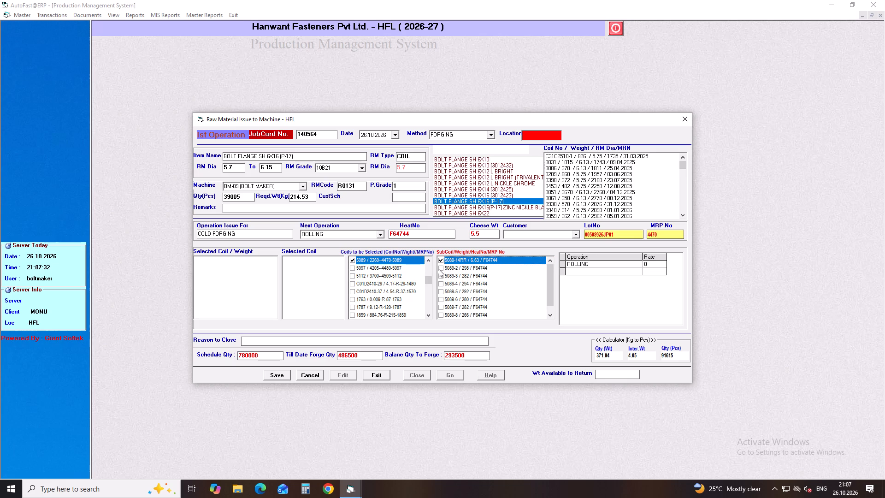
pyautogui.click(439, 269)
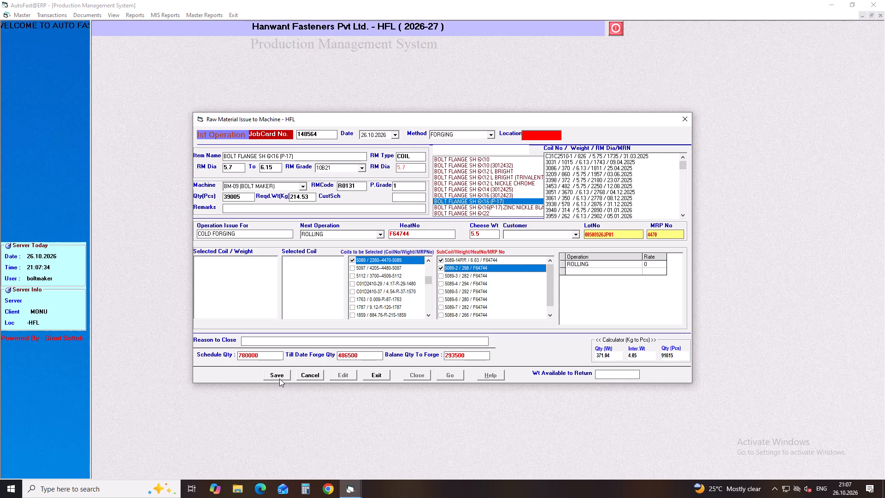
pyautogui.click(275, 378)
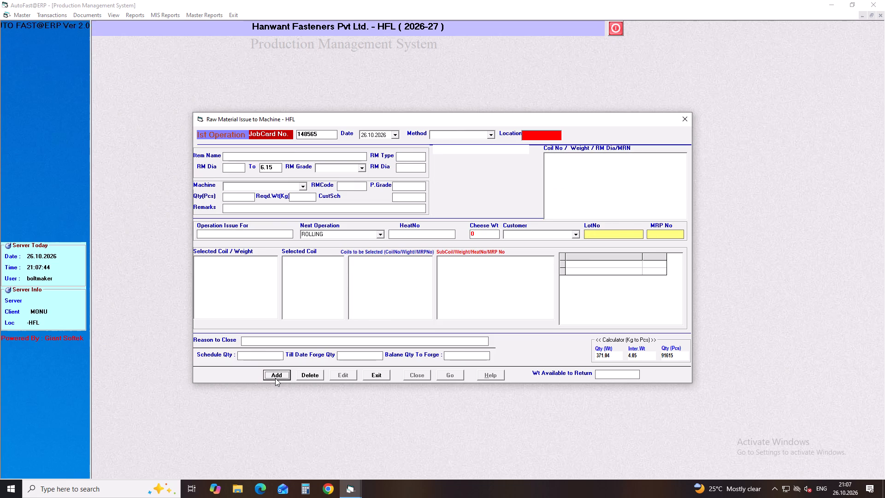
# Start another job card with method FORGING and choose the item SHCS M08X1.25X60 GR 12.9 H/T BLK SEMI-FINISH.
pyautogui.press('Return')
pyautogui.press('Return')
pyautogui.press('Return')
pyautogui.press('Down')
pyautogui.press('Return')
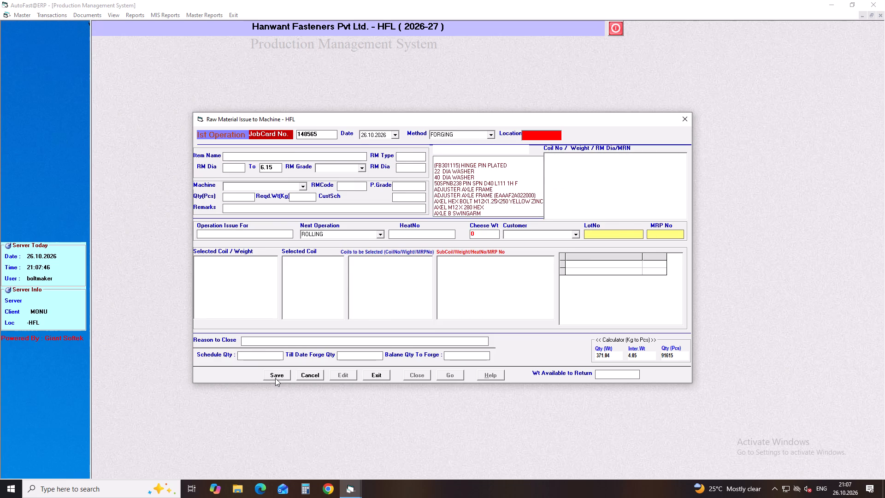
pyautogui.write('SHCS M08')
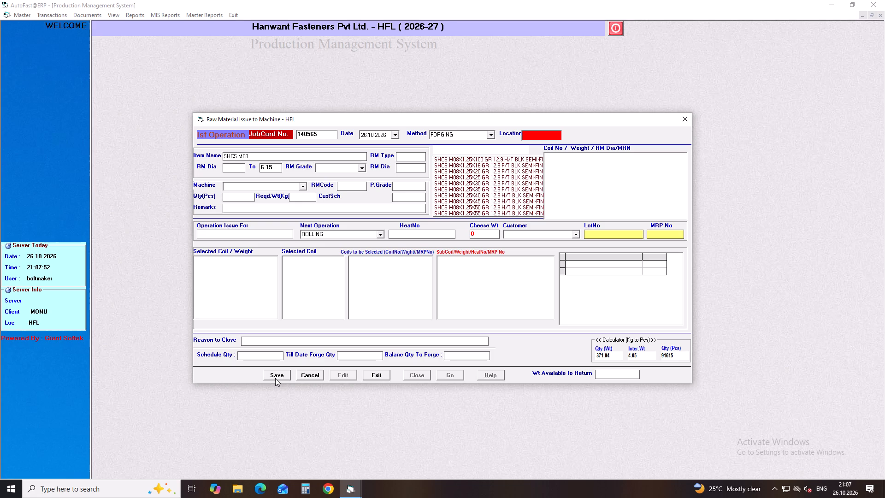
pyautogui.press('Down')
pyautogui.press('Down')
pyautogui.press('Down')
pyautogui.press('Down')
pyautogui.press('Down')
pyautogui.press('Down')
pyautogui.press('Down')
pyautogui.press('Down')
pyautogui.press('Down')
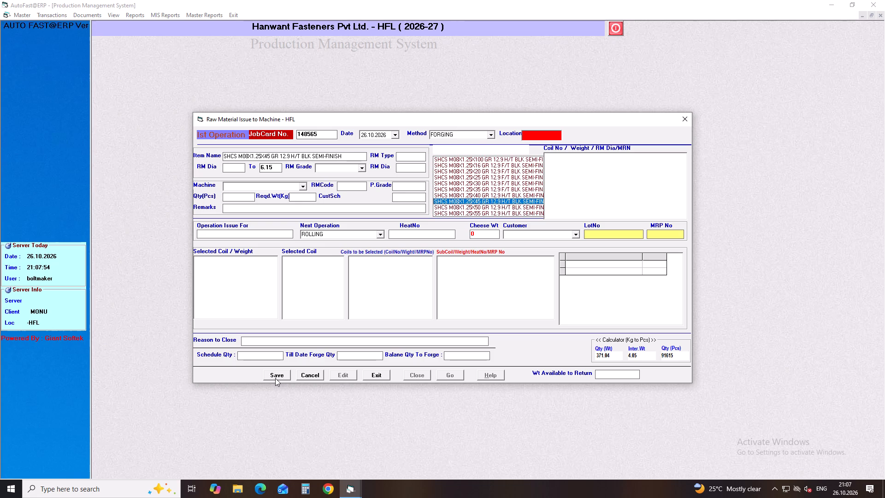
pyautogui.press('Down')
pyautogui.press('Down')
pyautogui.press('Down')
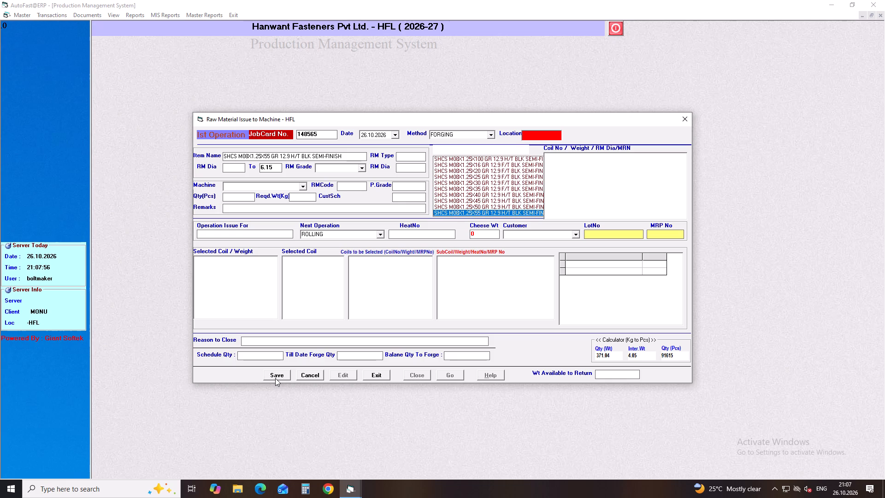
pyautogui.press('Return')
pyautogui.press('Return')
pyautogui.press('Return')
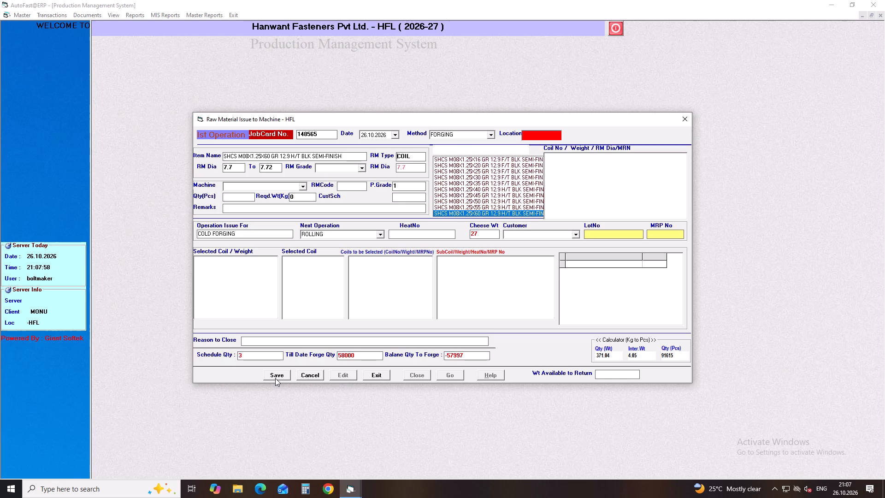
# Set the RM grade to 51B37 and load its coils.
pyautogui.press('Down')
pyautogui.press('Return')
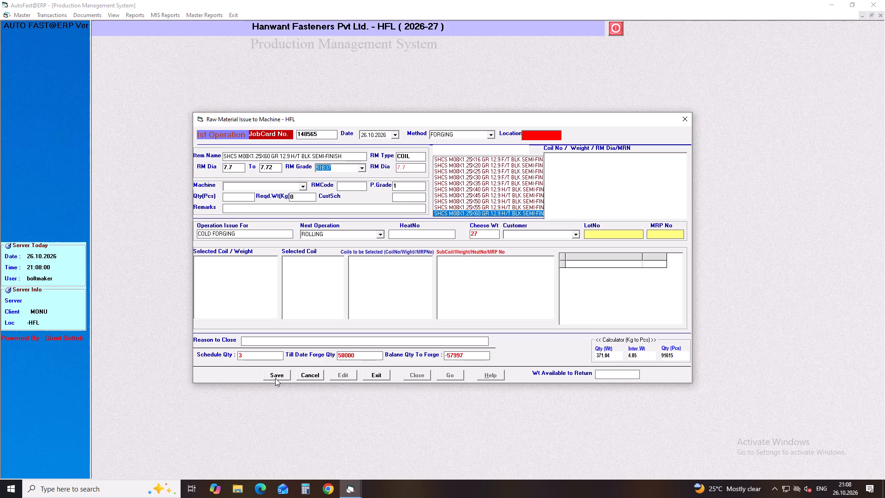
pyautogui.press('Return')
# Assign the machine BM-10 (BOLT MAKER) to the SHCS M08X1.25X60 job card.
pyautogui.write('BM')
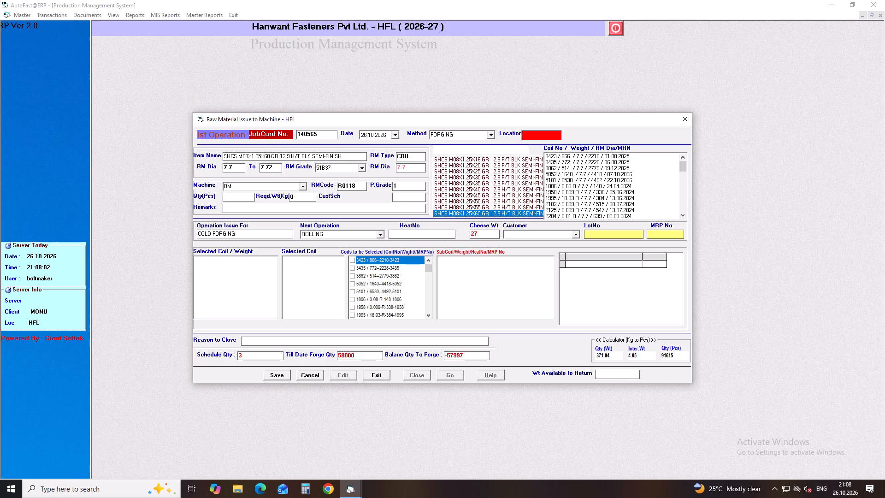
pyautogui.press('Down')
pyautogui.press('Down')
pyautogui.press('Down')
pyautogui.press('Down')
pyautogui.press('Down')
pyautogui.press('Down')
pyautogui.press('Down')
pyautogui.press('Down')
pyautogui.press('Down')
pyautogui.press('Down')
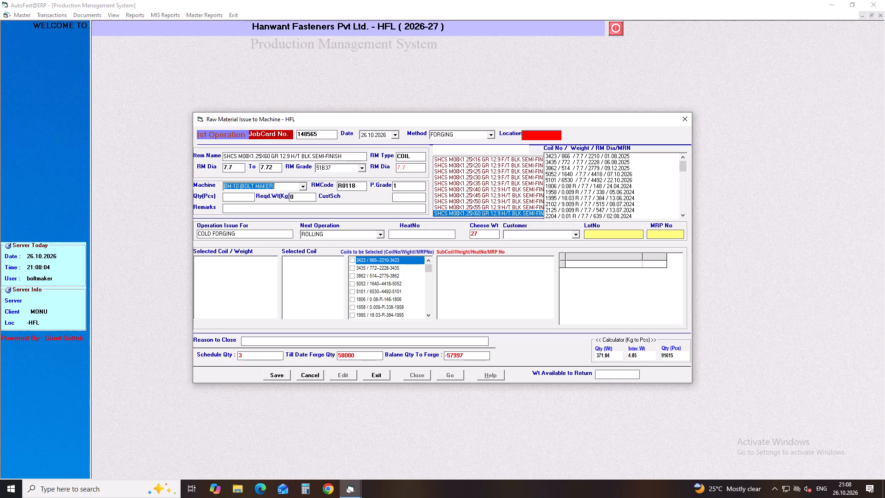
pyautogui.press('Return')
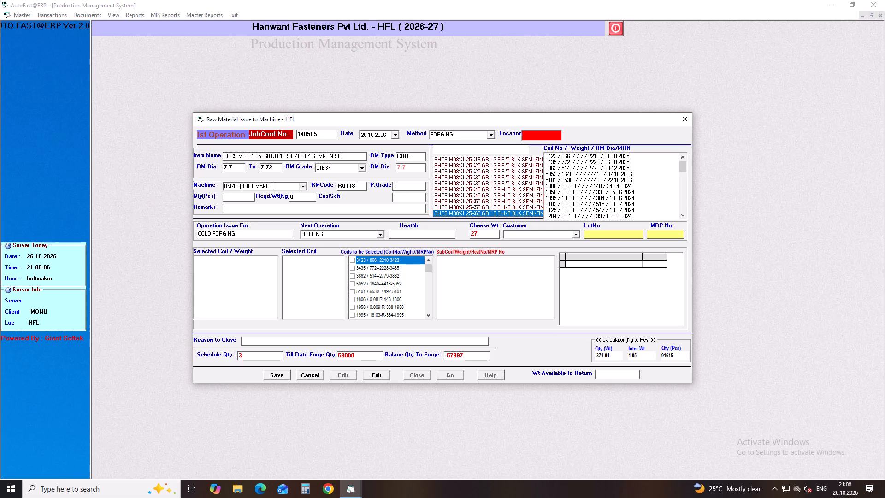
# Set the quantity of the SHCS M08X1.25X60 job card to 16005 pcs.
pyautogui.press('1')
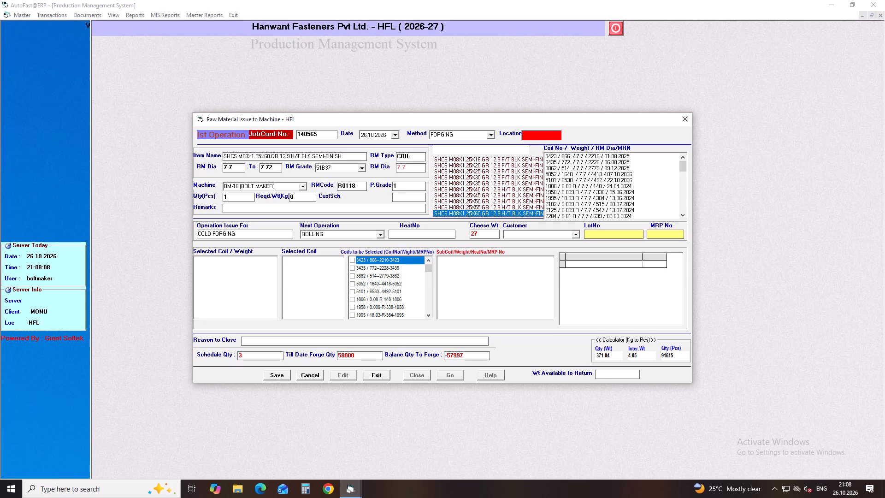
pyautogui.press('6')
pyautogui.write('00')
pyautogui.press('5')
pyautogui.press('Return')
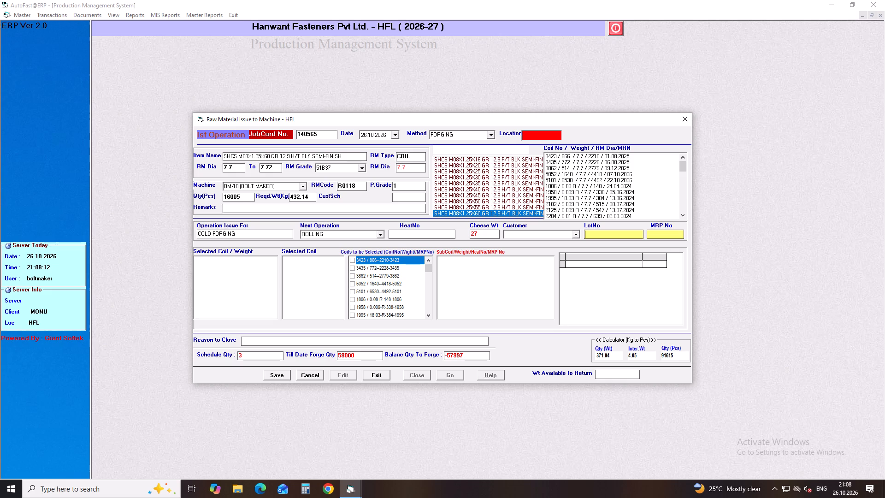
# Accept COLD FORGING as the operation and ROLLING as the next operation for the 16005 pcs job card.
pyautogui.press('Return')
pyautogui.press('Return')
pyautogui.press('Return')
pyautogui.press('Return')
pyautogui.press('Return')
pyautogui.press('Return')
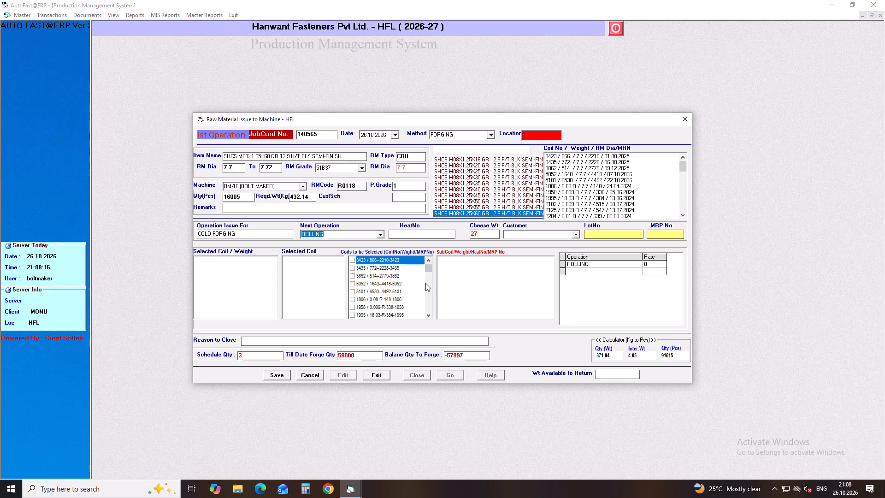
# Select both coil 5052 entries, 103.36-R and 1640, and tick sub-coils 5052-3R and 5052-4 for issue.
pyautogui.moveTo(428, 268); pyautogui.dragTo(429, 300)
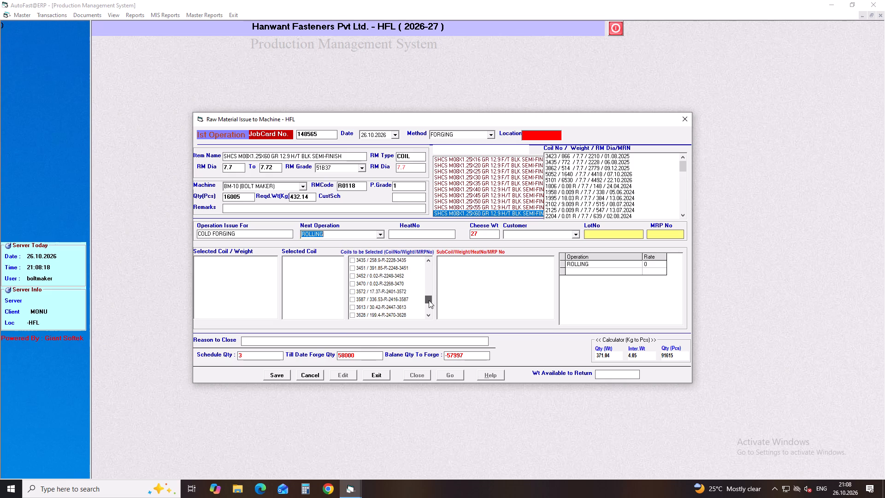
pyautogui.moveTo(429, 300); pyautogui.dragTo(426, 321)
pyautogui.click(349, 315)
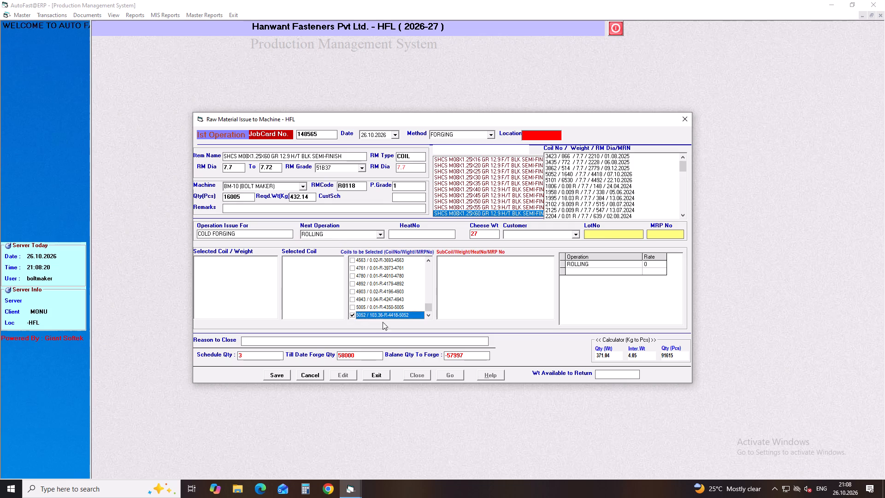
pyautogui.moveTo(427, 306); pyautogui.dragTo(427, 273)
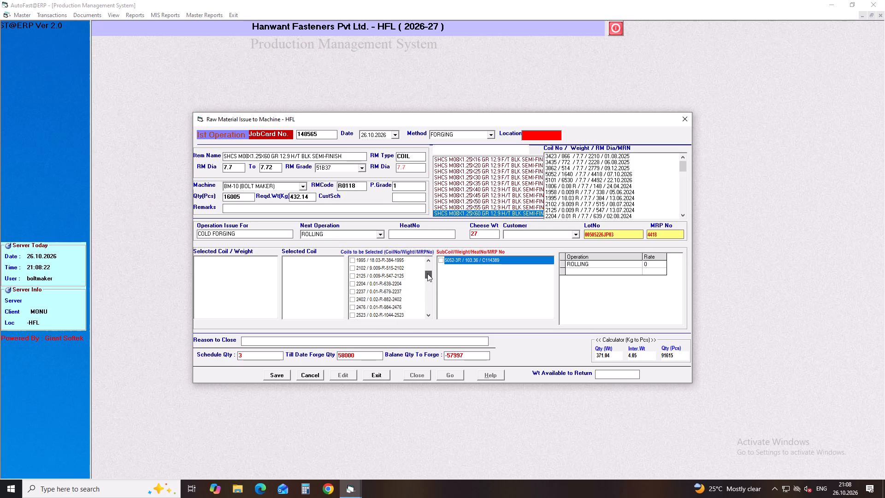
pyautogui.moveTo(427, 273); pyautogui.dragTo(428, 269)
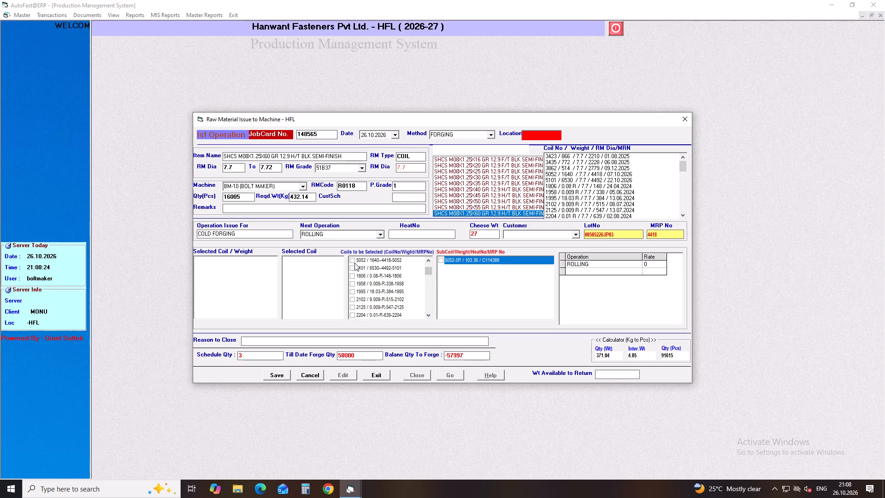
pyautogui.click(352, 261)
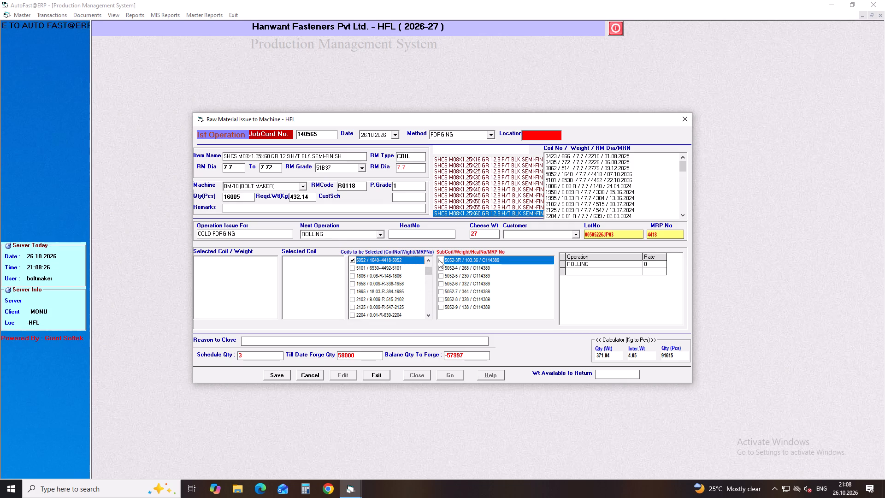
pyautogui.click(439, 260)
pyautogui.click(440, 267)
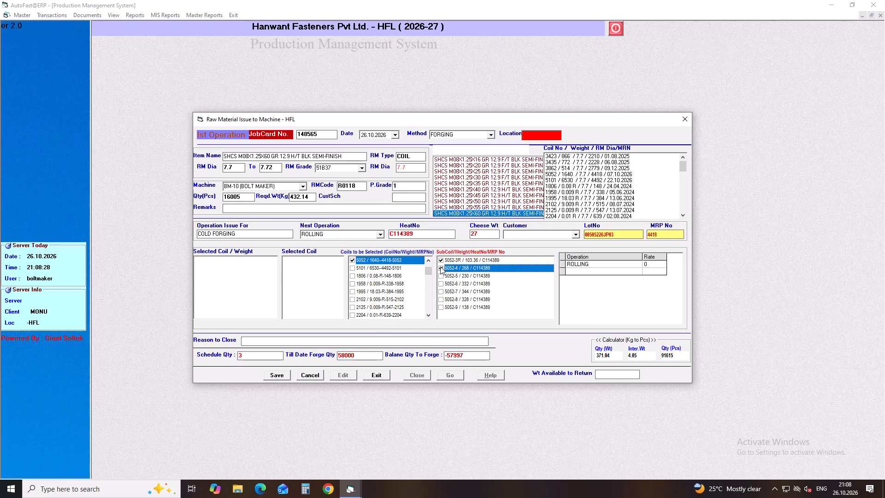
# Add sub-coil 5052-5 to the issued material and save the job card.
pyautogui.click(277, 374)
pyautogui.click(482, 267)
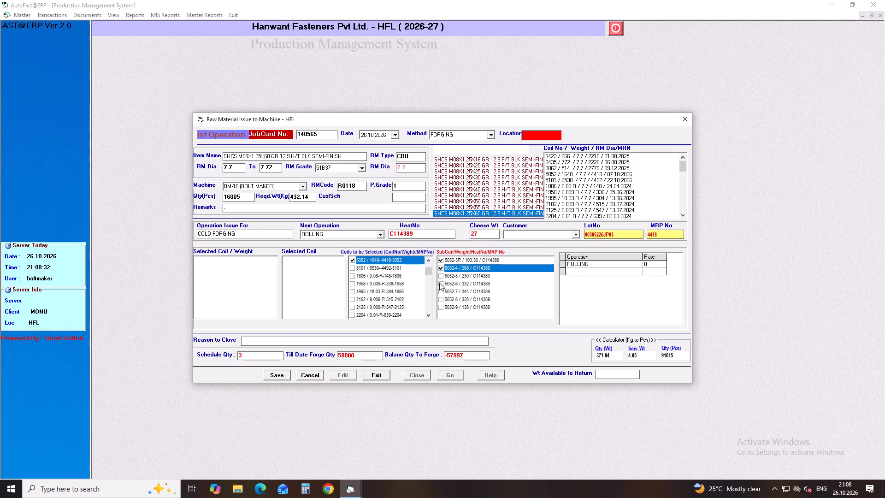
pyautogui.click(439, 275)
pyautogui.click(288, 374)
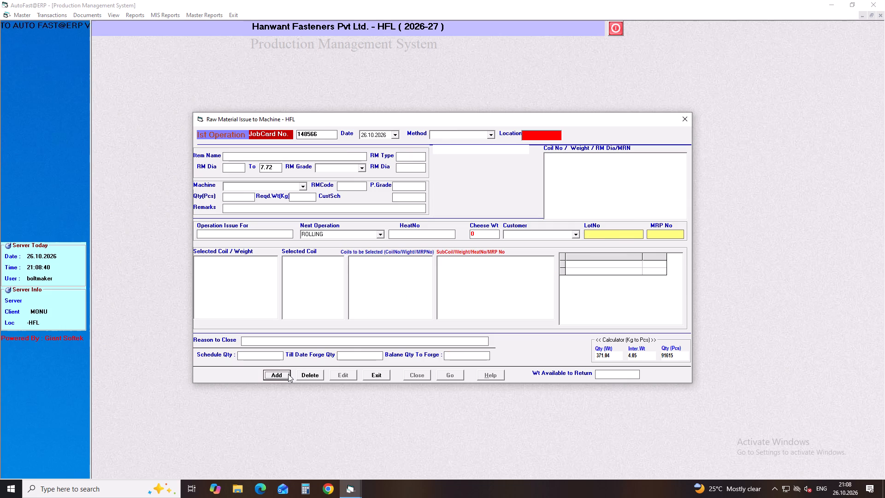
# Start another job card with method FORGING and choose the item SHCS M08X1.25X60 GR 12.9 H/T BLK SEMI-FINISH.
pyautogui.press('Return')
pyautogui.press('Return')
pyautogui.press('Return')
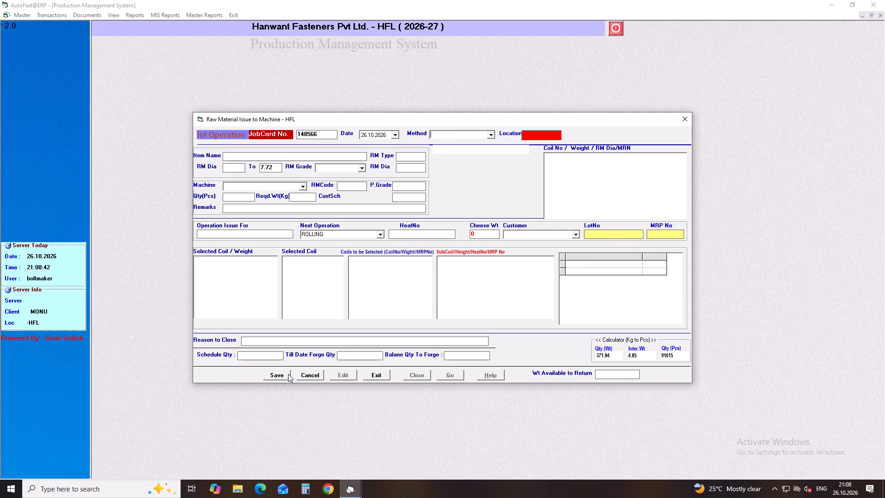
pyautogui.press('Down')
pyautogui.press('Return')
pyautogui.write('SHCS M08')
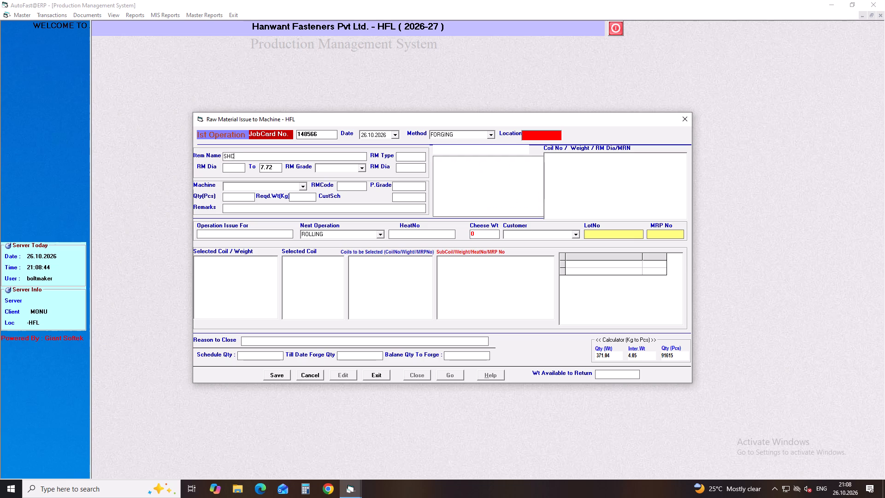
pyautogui.press('Down')
pyautogui.press('Down')
pyautogui.press('Down')
pyautogui.press('Down')
pyautogui.press('Down')
pyautogui.press('Down')
pyautogui.press('Down')
pyautogui.press('Down')
pyautogui.press('Down')
pyautogui.press('Down')
pyautogui.press('Down')
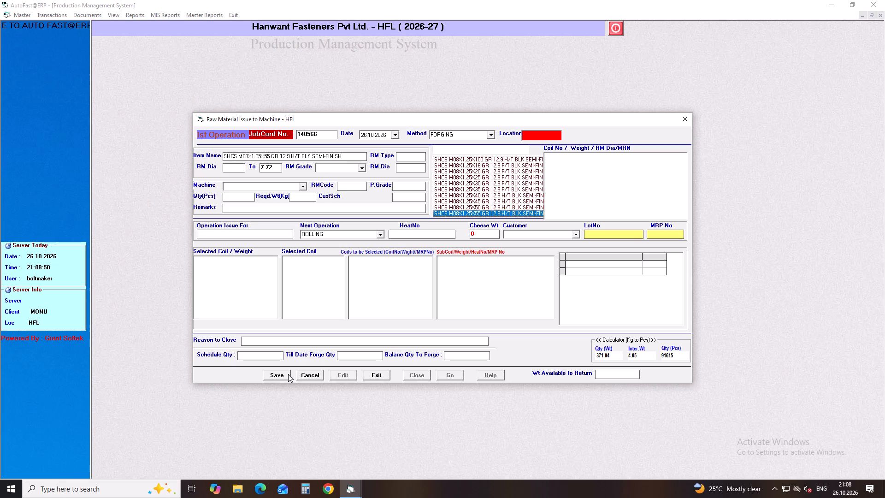
pyautogui.press('Down')
pyautogui.press('Return')
# Set the RM grade to 51B37 and load its coils.
pyautogui.press('Return')
pyautogui.press('Return')
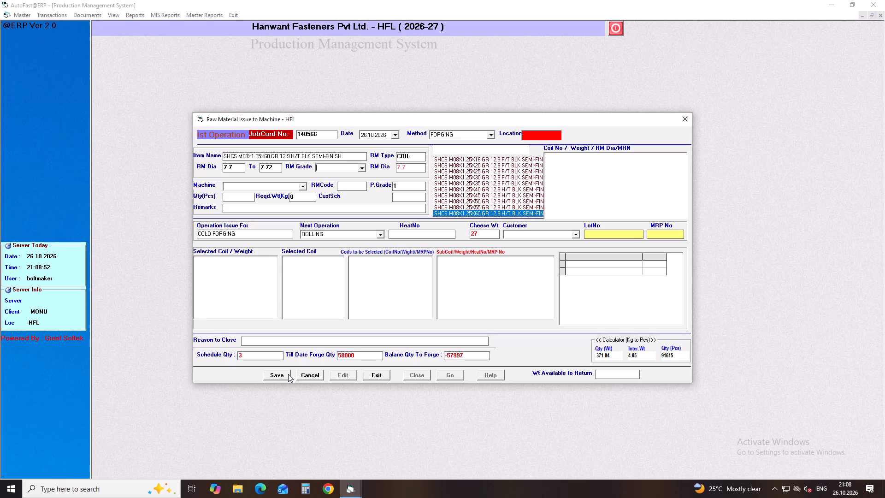
pyautogui.press('Down')
pyautogui.press('Return')
pyautogui.press('Return')
# Assign the machine BM-10 (BOLT MAKER) to the new SHCS M08X1.25X60 job card.
pyautogui.write('BM')
pyautogui.press('Down')
pyautogui.press('Down')
pyautogui.press('Down')
pyautogui.press('Down')
pyautogui.press('Down')
pyautogui.press('Down')
pyautogui.press('Down')
pyautogui.press('Down')
pyautogui.press('Down')
pyautogui.press('Down')
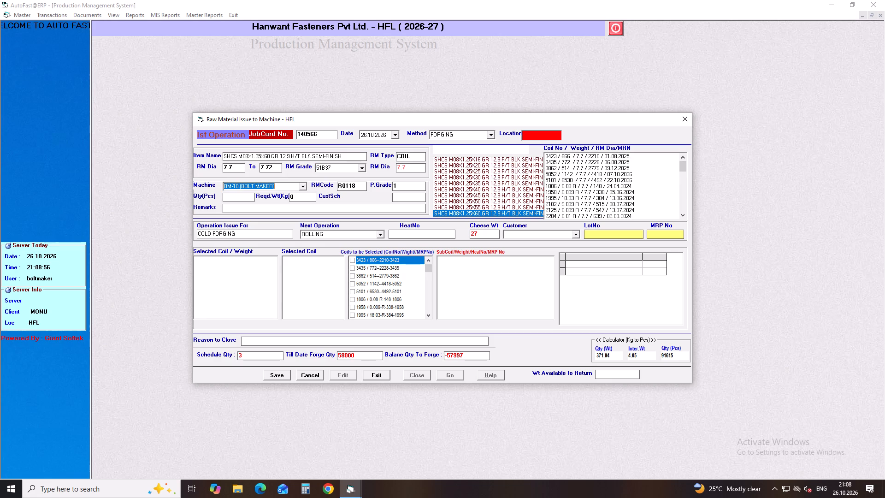
pyautogui.press('Return')
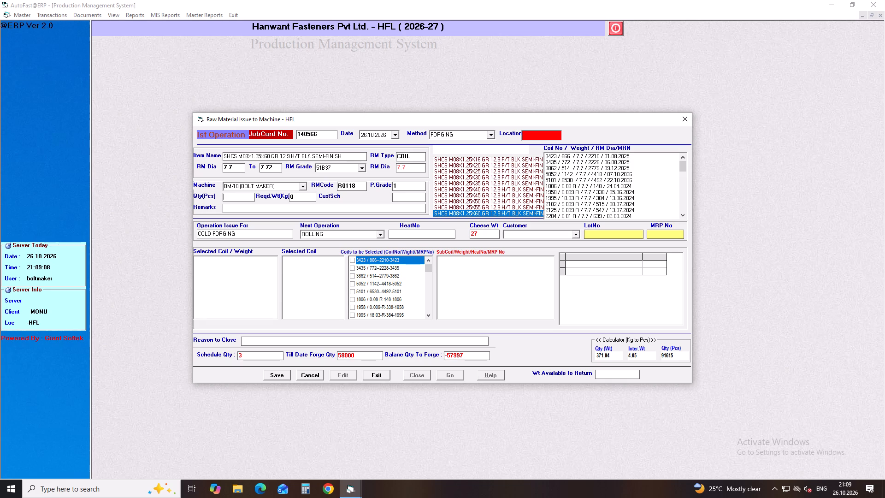
# Set the job card quantity to 4000 pcs and accept ROLLING as the next operation.
pyautogui.write('4000')
pyautogui.press('Return')
pyautogui.press('Return')
pyautogui.press('Return')
pyautogui.press('Return')
pyautogui.press('Return')
pyautogui.press('Return')
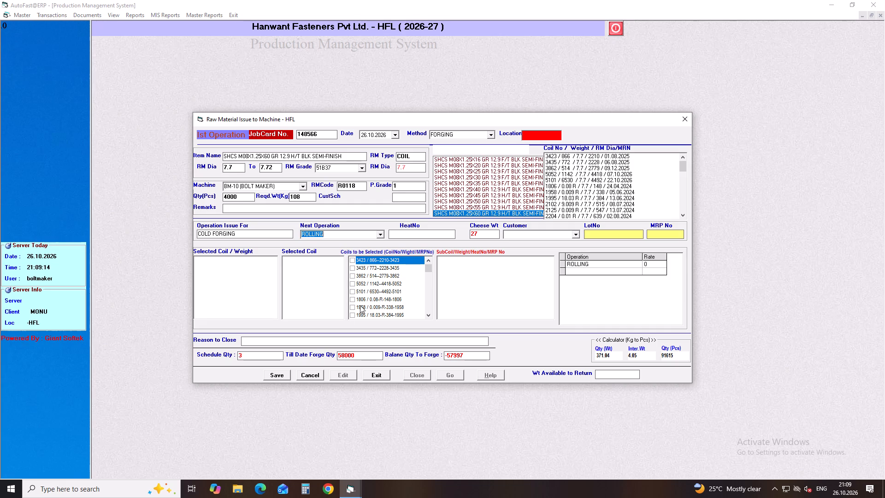
# Select coil 5101 with MRP number 4492 and tick its sub-coil 5101-1 for issue.
pyautogui.click(349, 291)
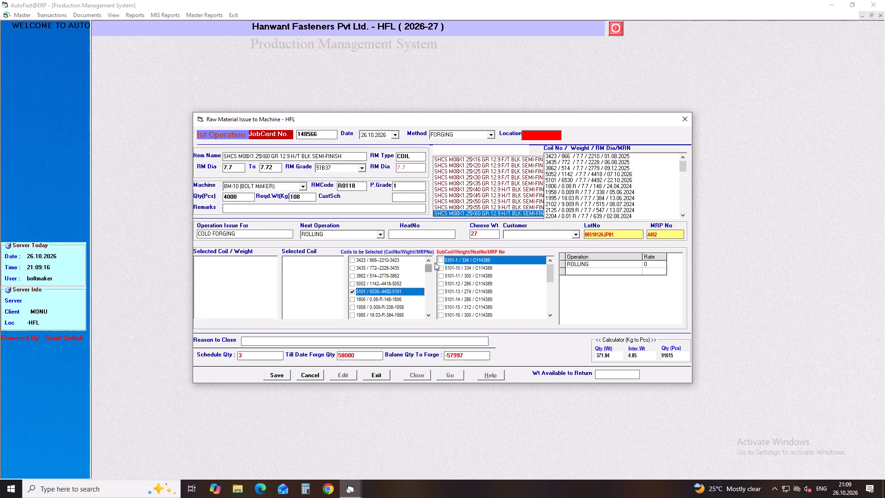
pyautogui.click(441, 261)
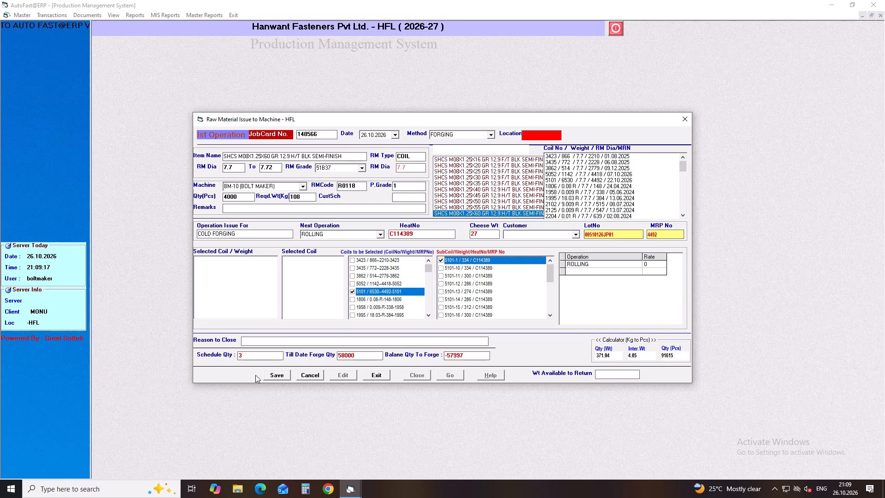
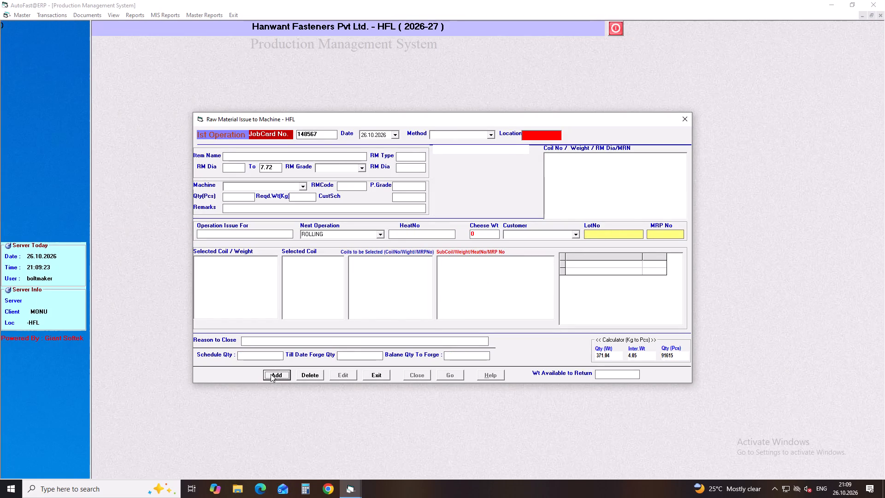
# Start a new job card dated 26.10.2026 with FORGING as the method.
pyautogui.press('Return')
pyautogui.press('Return')
pyautogui.press('Return')
pyautogui.press('Down')
pyautogui.press('Return')
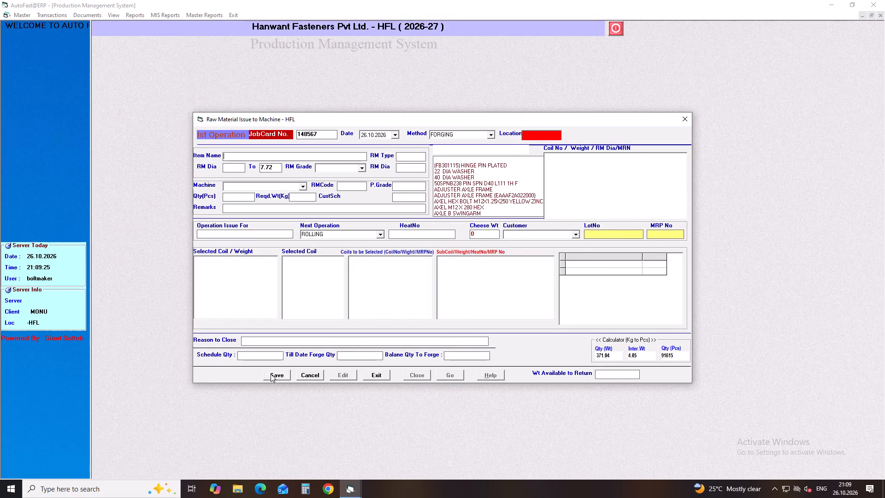
# Choose the item SHCS M10X1.5X110 GR 12.9 H/T BLK SEMI-FINISH for the job card.
pyautogui.write('SHCS M10')
pyautogui.press('Down')
pyautogui.press('Down')
pyautogui.press('Down')
pyautogui.press('Down')
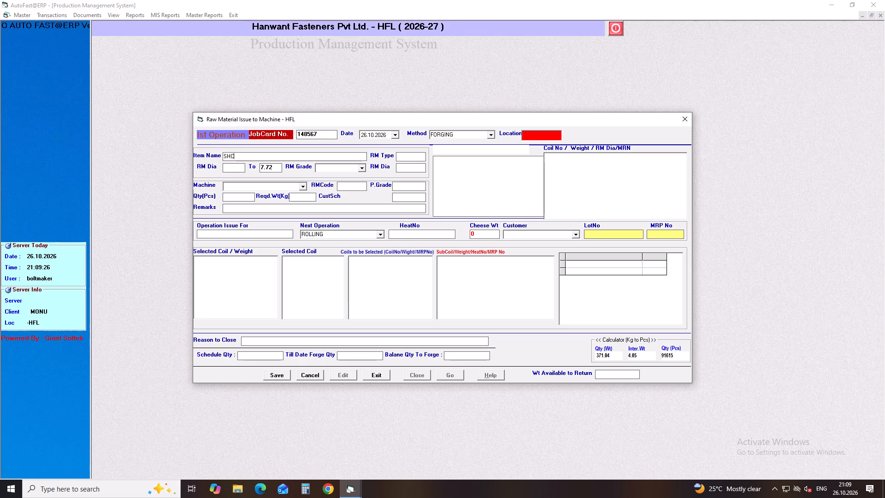
pyautogui.press('Down')
pyautogui.press('Down')
pyautogui.press('Down')
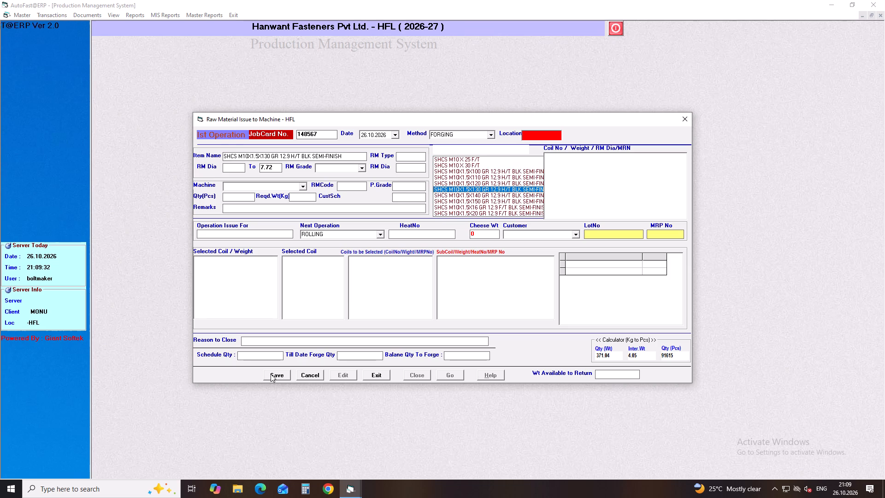
pyautogui.press('Up')
pyautogui.press('Up')
pyautogui.press('Return')
pyautogui.press('Return')
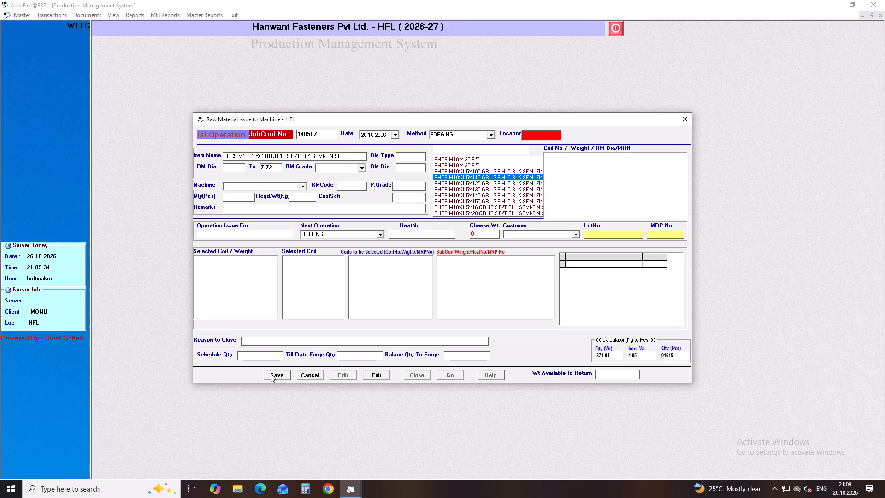
pyautogui.press('Return')
# Set the RM grade to 51B37 and load its coils.
pyautogui.press('Down')
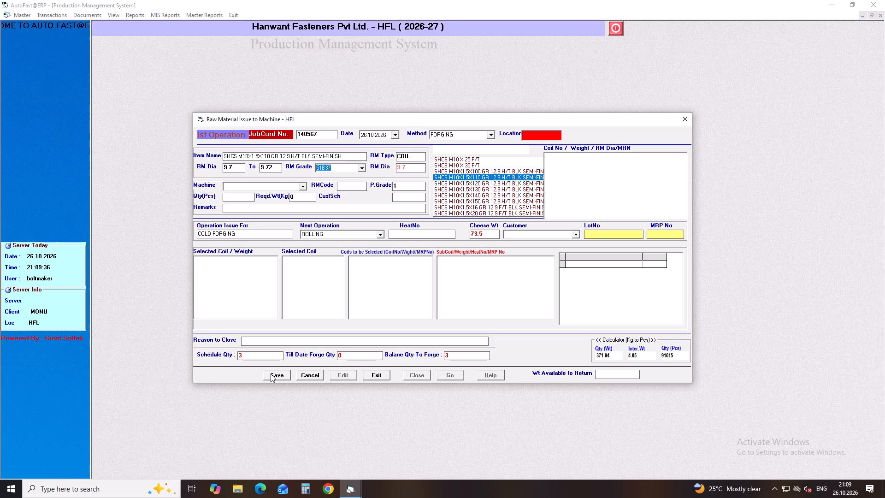
pyautogui.press('Return')
pyautogui.press('Return')
# Assign the machine BM-11 (BOLT MAKER) to the SHCS M10X1.5X110 job card.
pyautogui.write('BM')
pyautogui.press('Down')
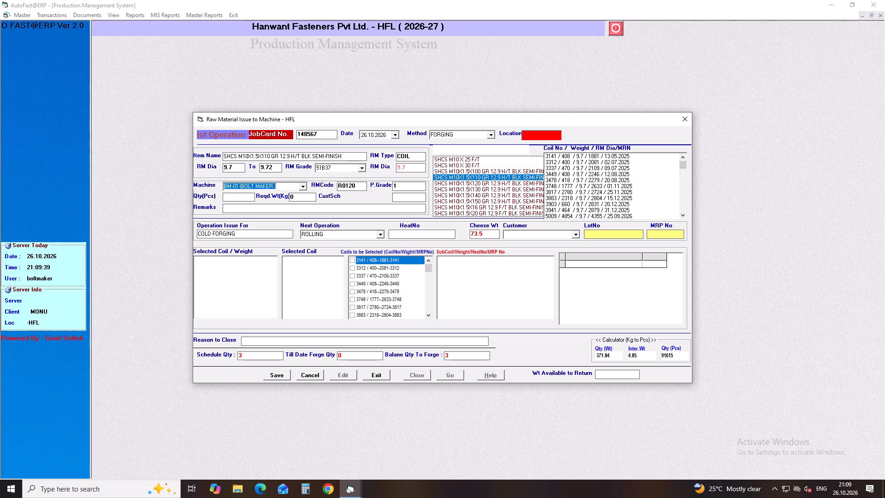
pyautogui.press('Down')
pyautogui.press('Down')
pyautogui.press('Down')
pyautogui.press('Down')
pyautogui.press('Down')
pyautogui.press('Down')
pyautogui.press('Down')
pyautogui.press('Down')
pyautogui.press('Down')
pyautogui.press('Down')
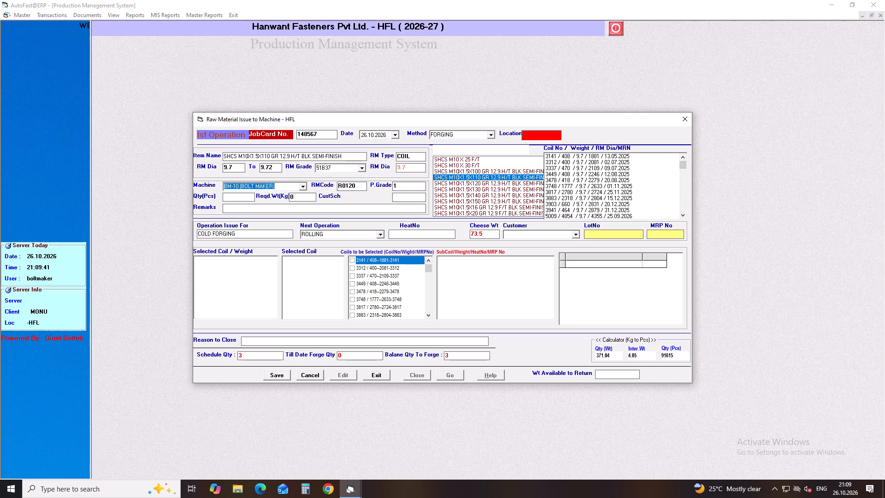
pyautogui.press('Return')
# Set the job card quantity to 18005 pcs and accept ROLLING as the next operation.
pyautogui.write('18005')
pyautogui.press('Return')
pyautogui.press('Return')
pyautogui.press('Return')
pyautogui.press('Return')
pyautogui.press('Return')
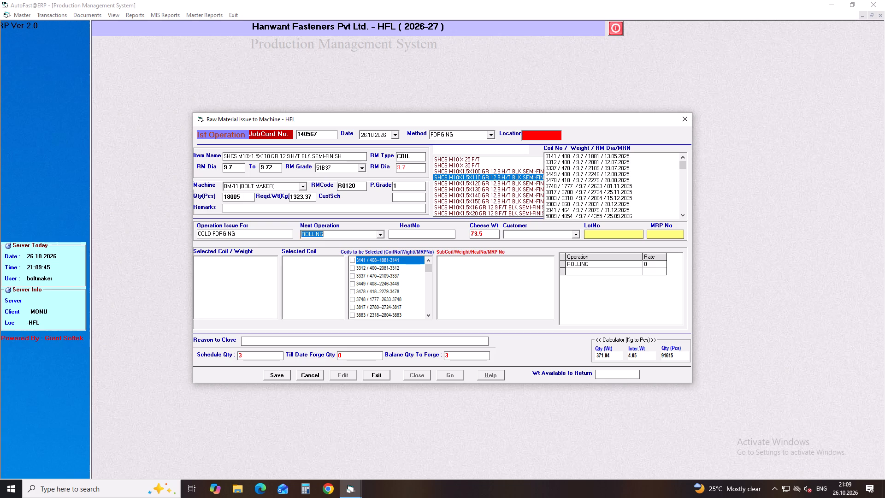
pyautogui.press('Return')
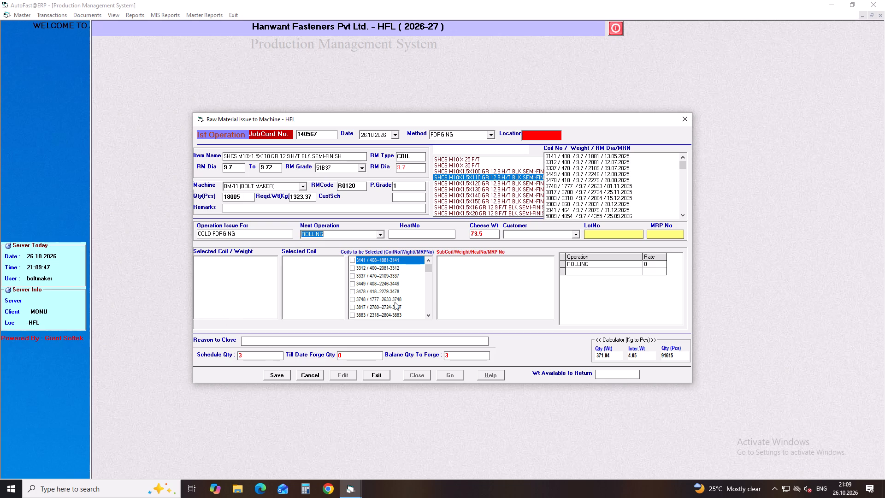
# Select coil 5009 with MRP number 4355 and tick its sub-coils 5009-1R, 5009-14, 5009-15 and 5009-16 for issue.
pyautogui.moveTo(429, 268); pyautogui.dragTo(431, 318)
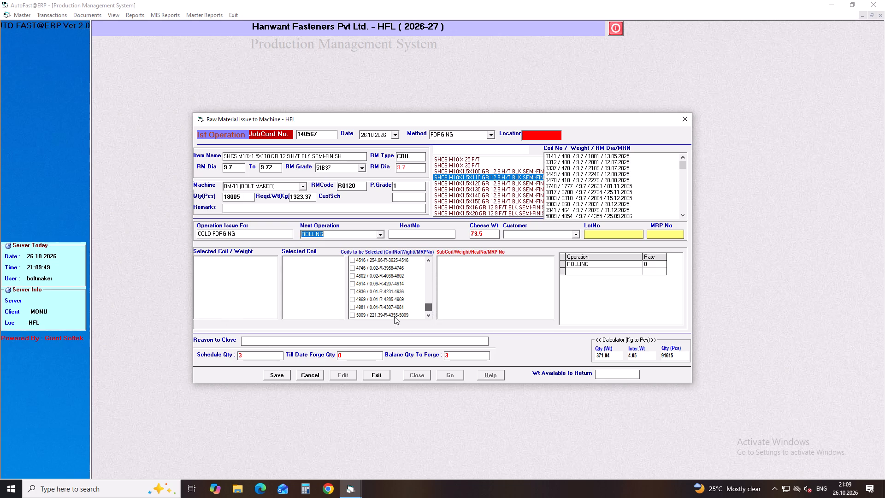
pyautogui.click(353, 315)
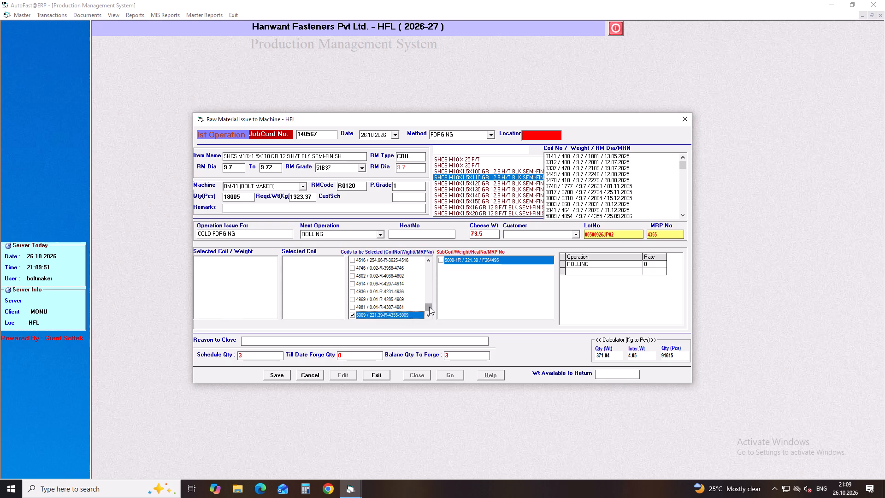
pyautogui.moveTo(429, 307); pyautogui.dragTo(426, 273)
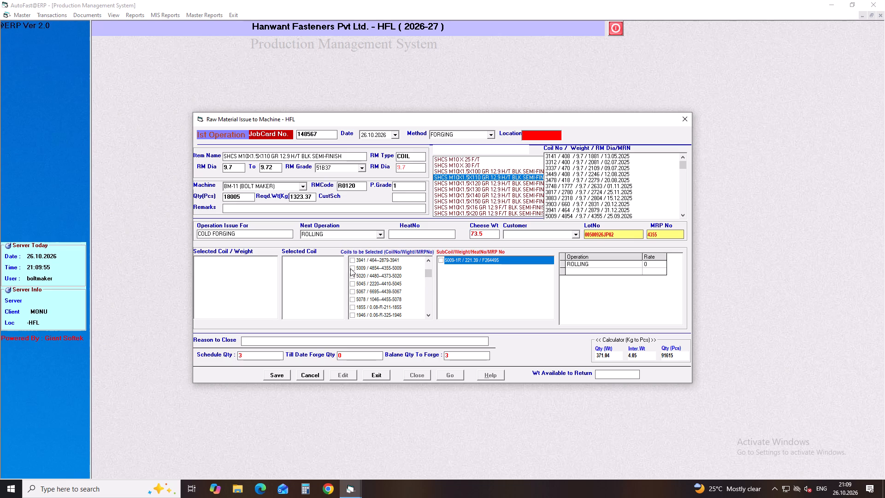
pyautogui.click(350, 268)
pyautogui.click(440, 258)
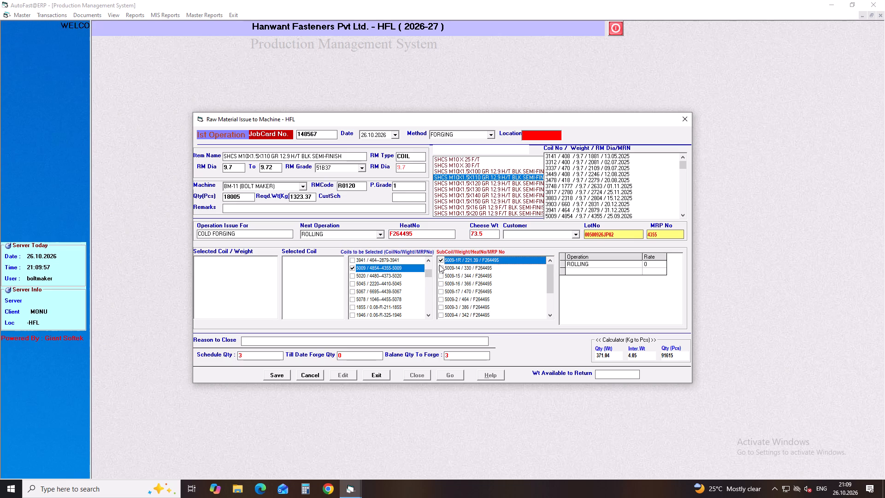
pyautogui.click(439, 266)
pyautogui.click(439, 274)
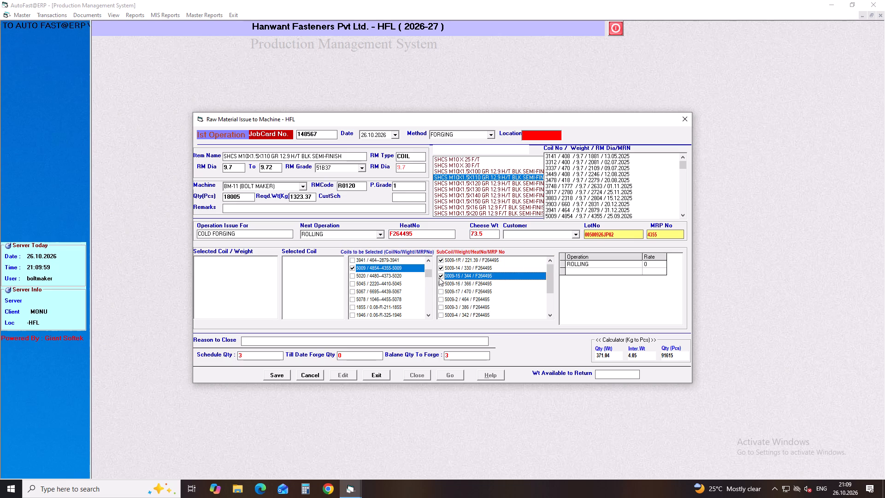
pyautogui.click(441, 283)
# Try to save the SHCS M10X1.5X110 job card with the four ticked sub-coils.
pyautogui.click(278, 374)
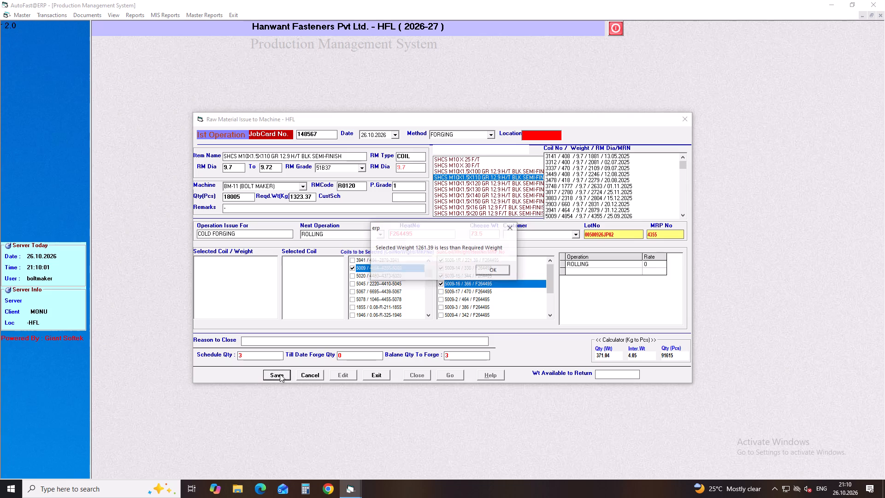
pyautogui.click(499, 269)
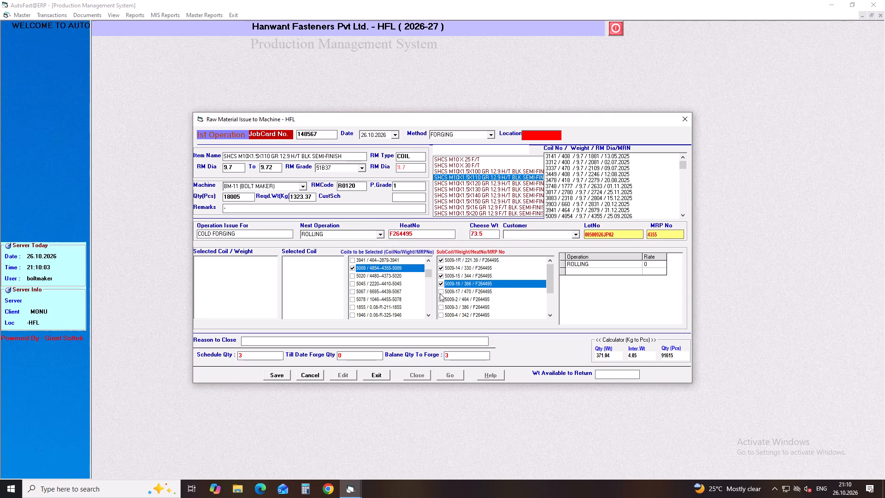
# Add sub-coil 5009-17 to the issue and save the job card.
pyautogui.click(440, 293)
pyautogui.click(285, 376)
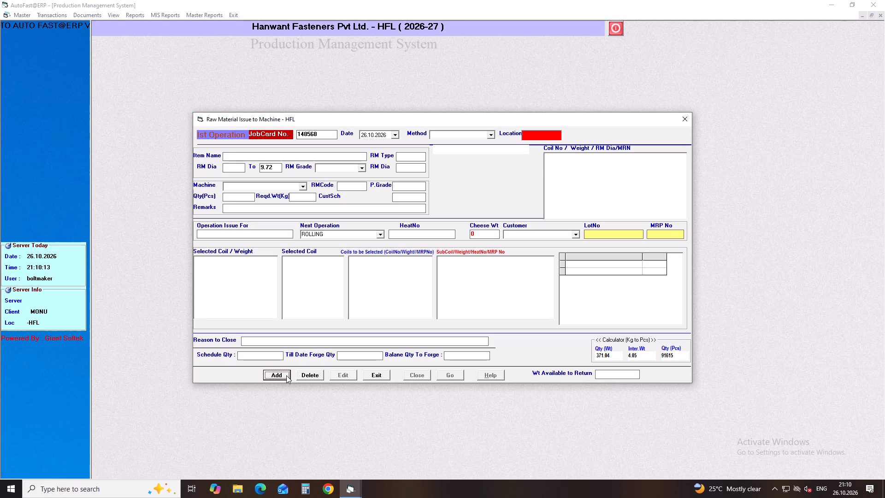
# Start a new job card, set its date to 24.10.2026 and choose FORGING as the method.
pyautogui.press('Return')
pyautogui.press('Return')
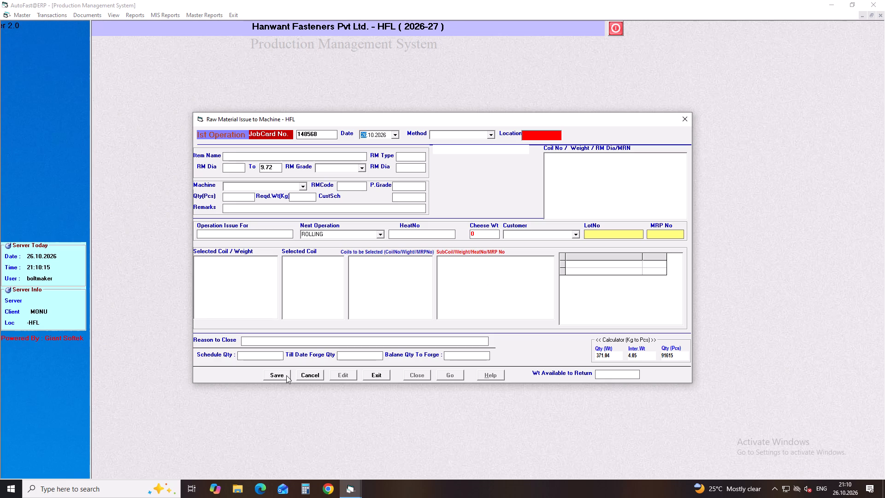
pyautogui.press('Down')
pyautogui.press('Down')
pyautogui.press('Return')
pyautogui.press('Down')
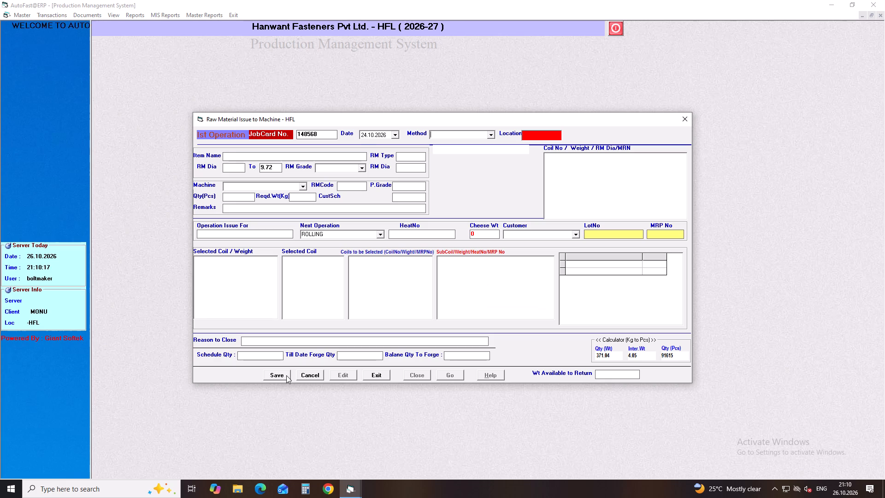
pyautogui.press('Return')
# Choose the item SCREW PAN 6X12 (3007598) for the job card.
pyautogui.write('SCREW P')
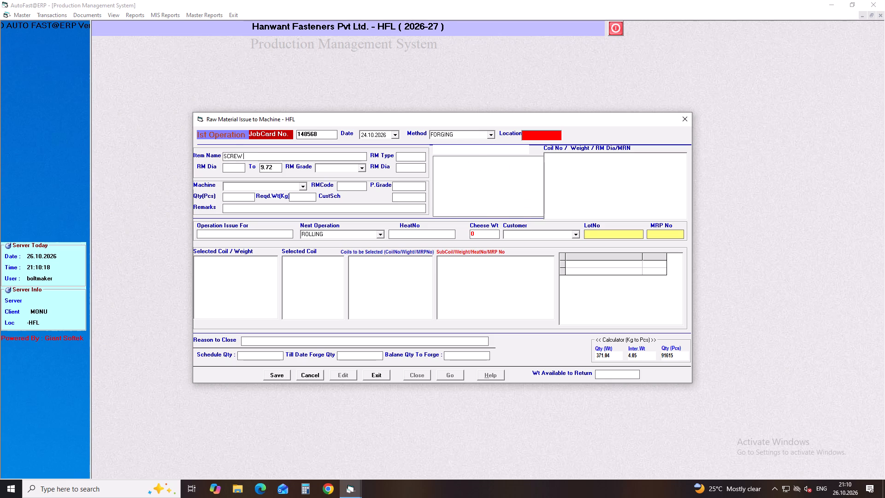
pyautogui.press('Down')
pyautogui.press('Down')
pyautogui.press('Down')
pyautogui.press('Down')
pyautogui.press('Down')
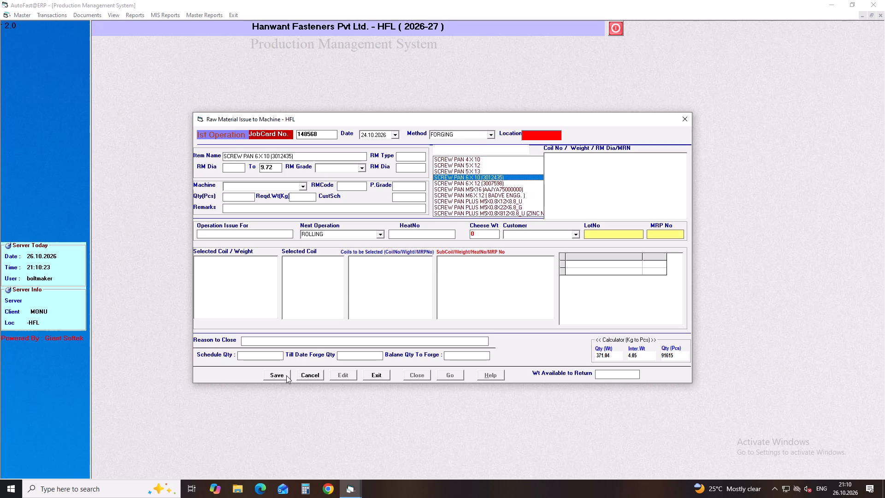
pyautogui.press('Down')
pyautogui.press('Return')
pyautogui.press('Return')
pyautogui.press('Return')
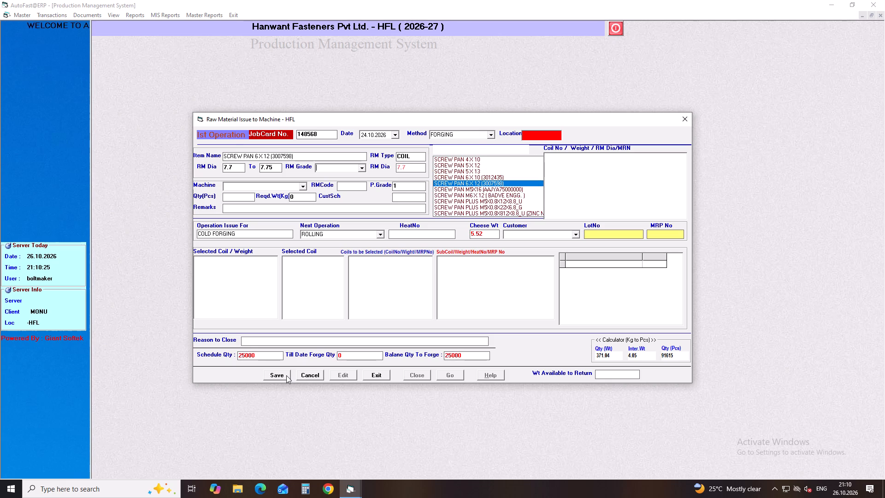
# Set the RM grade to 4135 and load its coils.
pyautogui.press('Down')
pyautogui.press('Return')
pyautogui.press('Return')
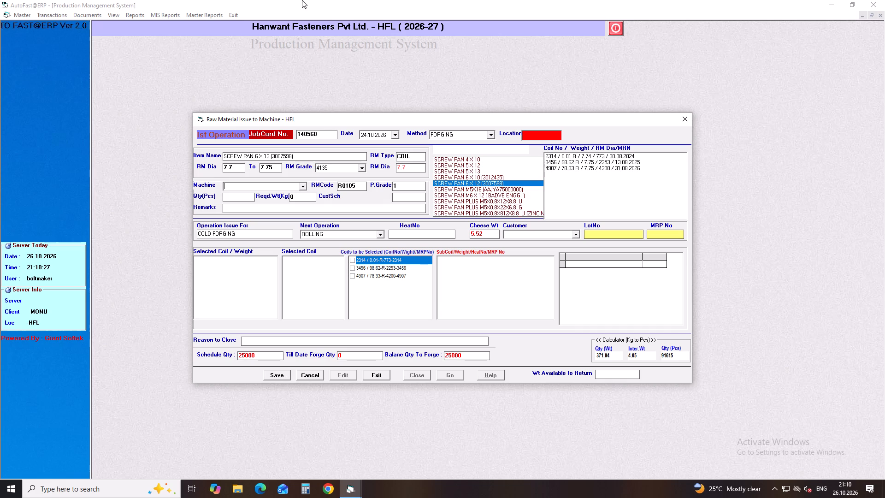
# Change the RM grade to 4140 and load its coils.
pyautogui.click(360, 166)
pyautogui.click(335, 181)
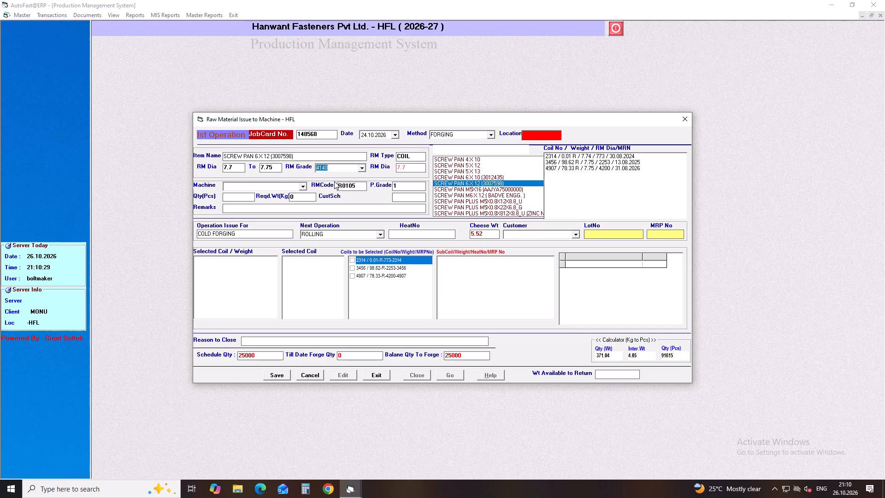
pyautogui.press('Return')
pyautogui.press('Return')
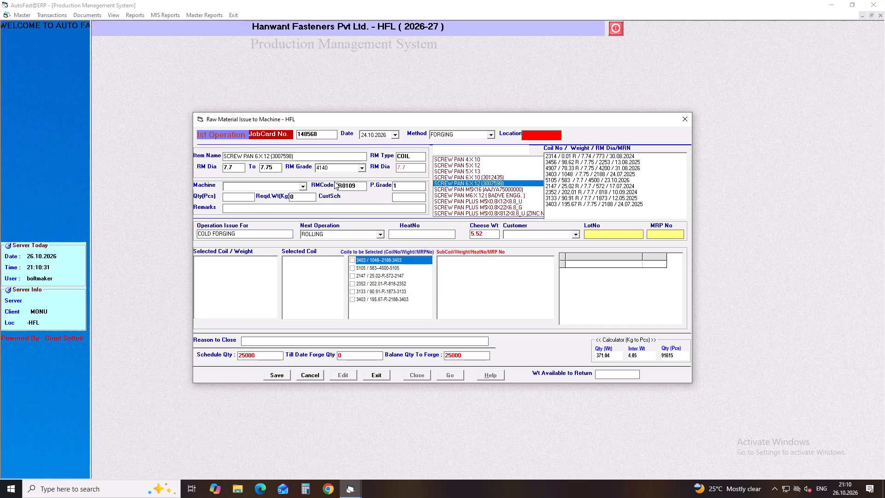
# Assign the machine BM-08 (BOLT MAKER) to the SCREW PAN 6X12 job card.
pyautogui.write('BM')
pyautogui.press('Down')
pyautogui.press('Down')
pyautogui.press('Down')
pyautogui.press('Down')
pyautogui.press('Down')
pyautogui.press('Down')
pyautogui.press('Down')
pyautogui.press('Down')
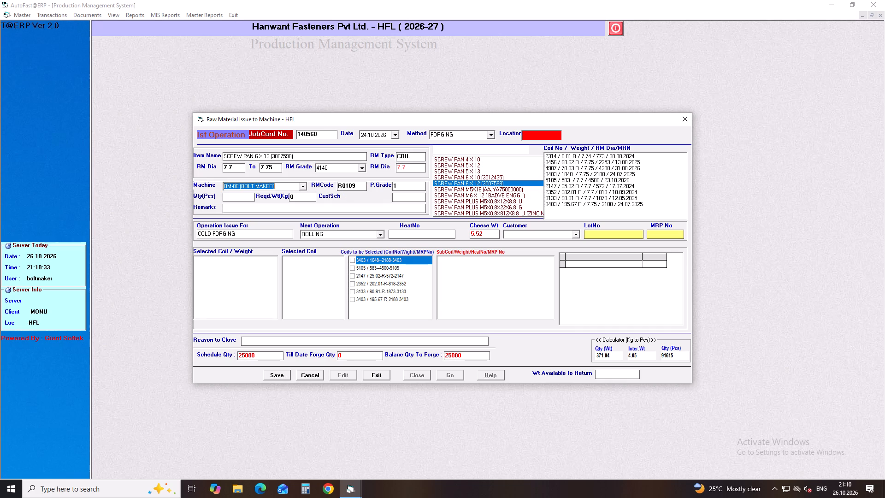
pyautogui.press('Return')
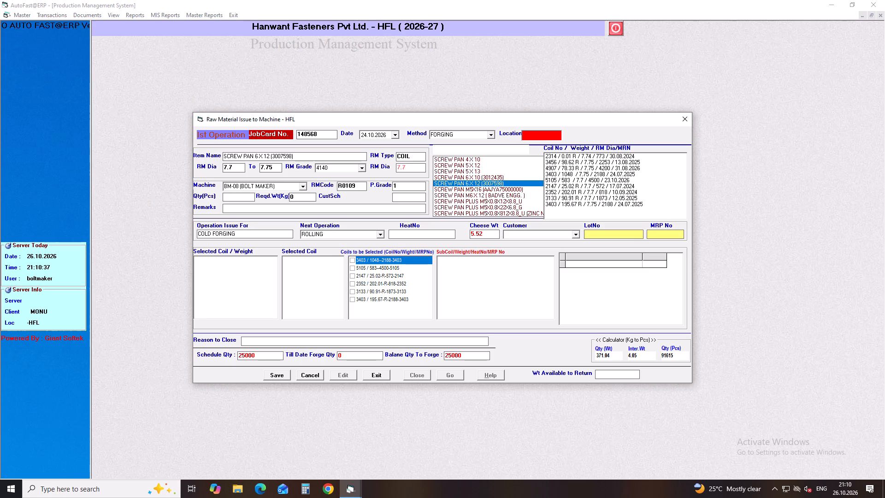
# Set the job card quantity to 8200 pcs and accept ROLLING as the next operation.
pyautogui.write('8200')
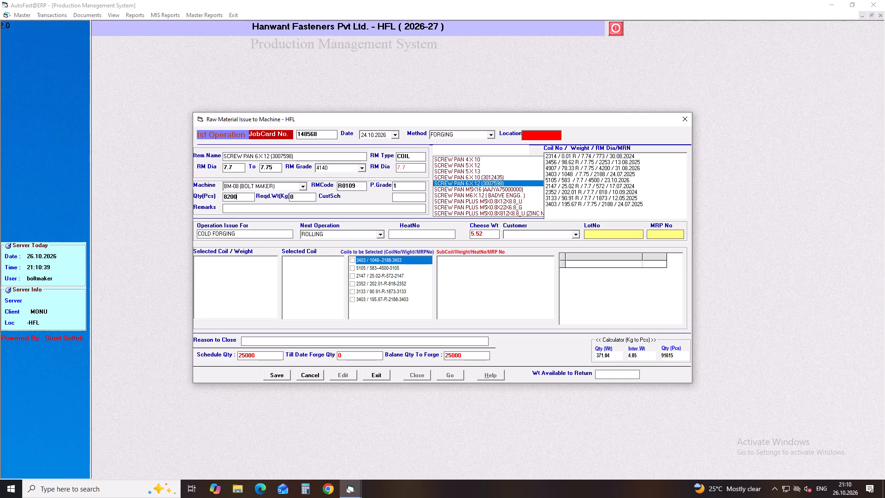
pyautogui.press('Return')
pyautogui.press('Return')
pyautogui.press('Return')
pyautogui.press('Return')
pyautogui.press('Return')
pyautogui.press('Return')
pyautogui.press('Return')
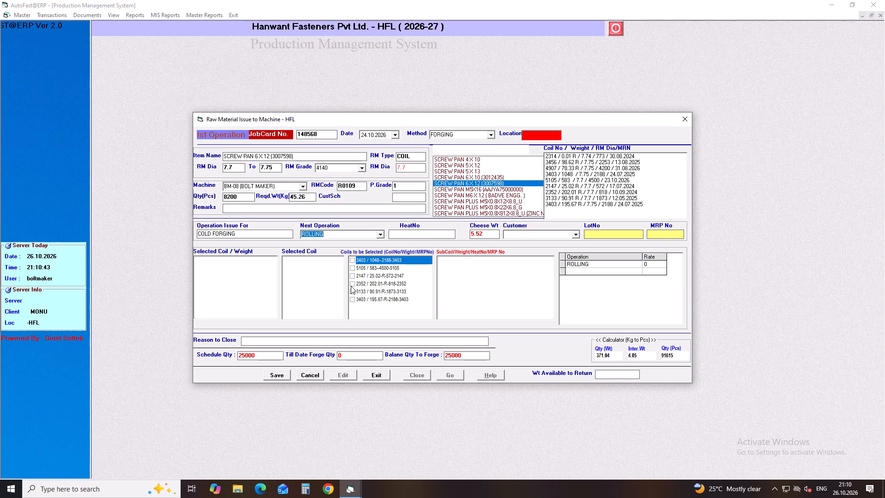
# Select coil 5105 with MRP number 4500, tick its sub-coil 5105-2 and save the job card.
pyautogui.click(351, 267)
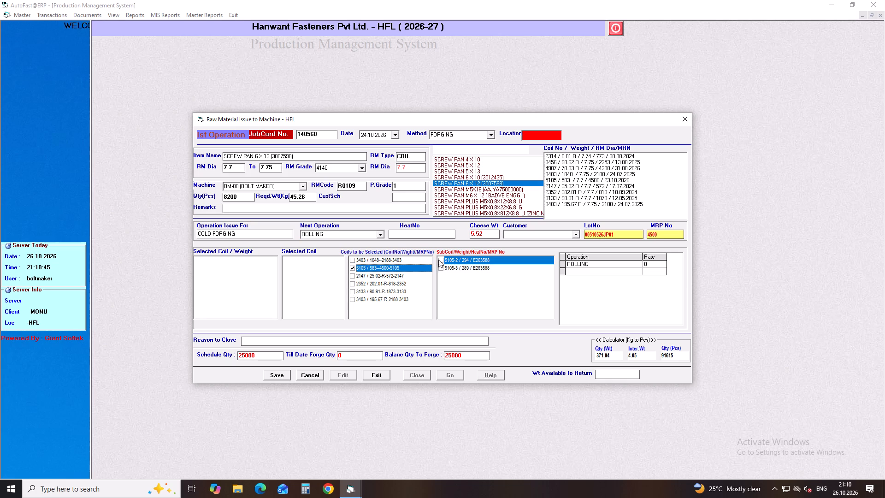
pyautogui.click(441, 259)
pyautogui.click(270, 378)
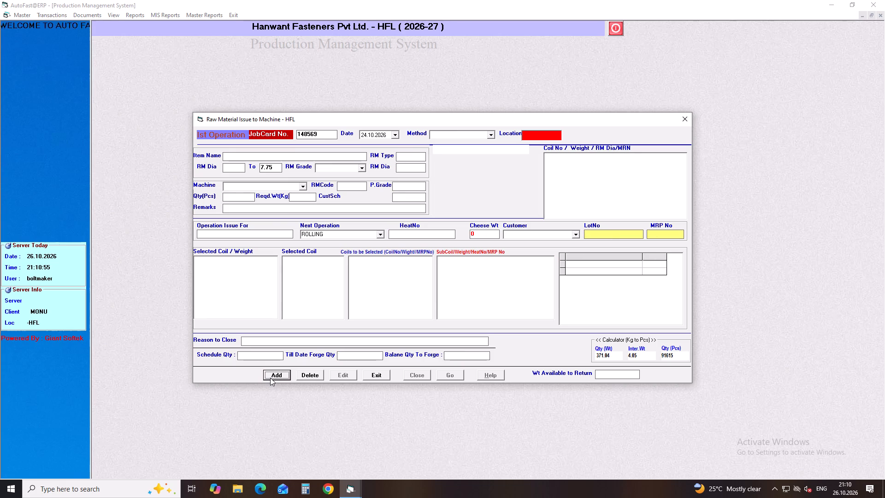
# Close the raw material issue form and open the preliminary first-operation coil production entry.
pyautogui.click(687, 122)
pyautogui.click(58, 12)
pyautogui.click(68, 77)
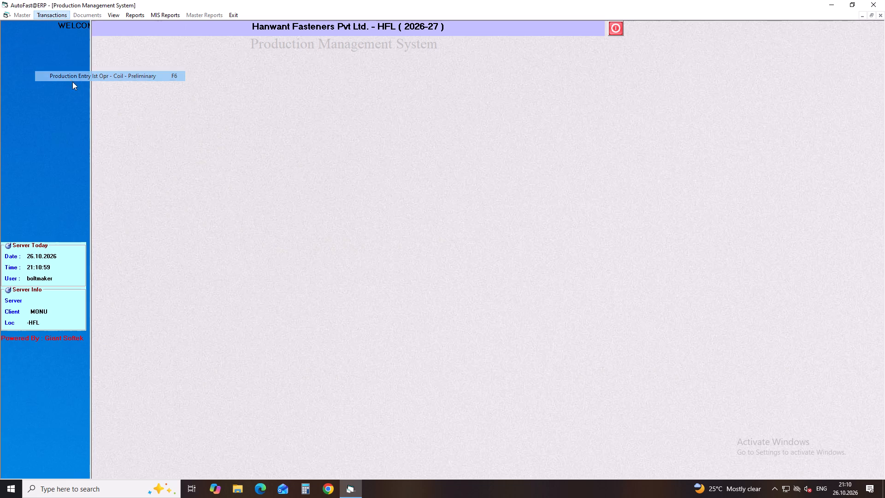
# Start a new production entry, set its date to 24.10.2026 and enter shift A.
pyautogui.press('Return')
pyautogui.press('Return')
pyautogui.press('Down')
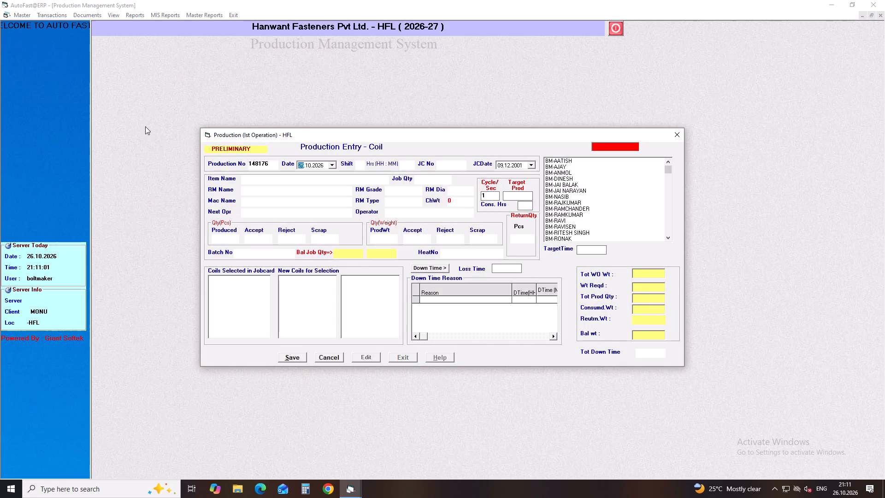
pyautogui.press('Down')
pyautogui.press('Return')
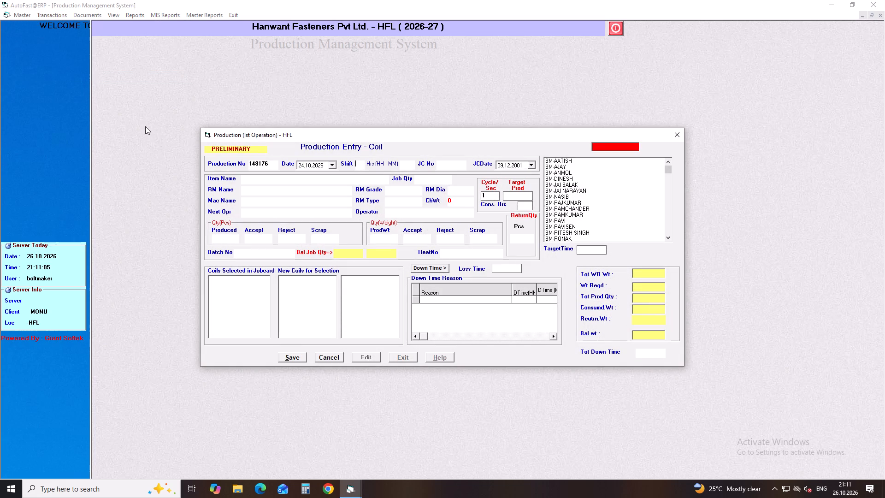
pyautogui.press('a')
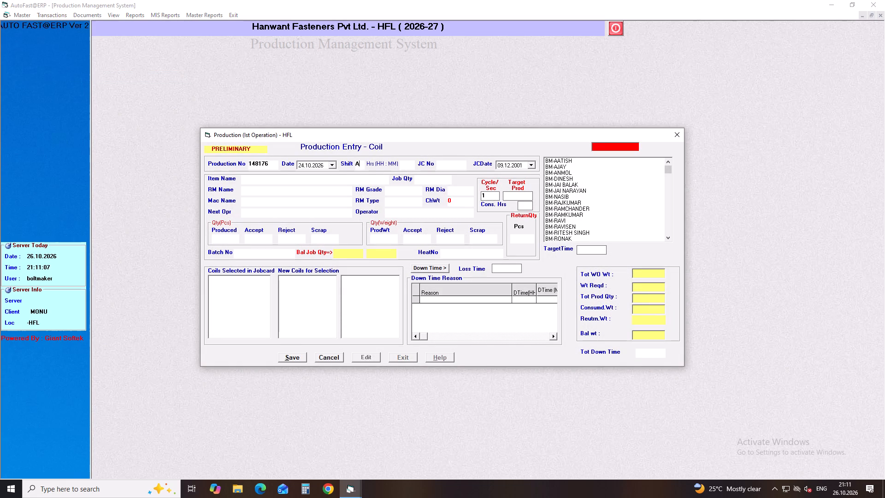
# Set the shift hours of the coil production entry to 9.5.
pyautogui.press('Return')
pyautogui.write('8200')
pyautogui.press('Return')
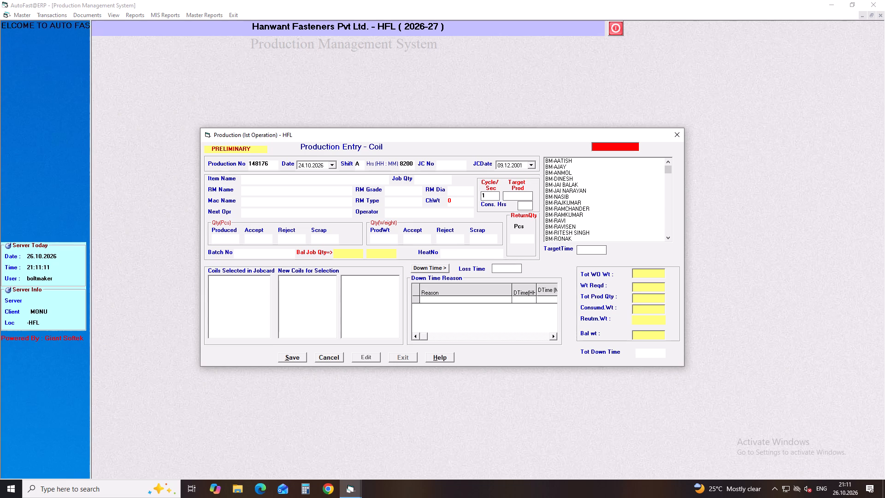
pyautogui.click(415, 166)
pyautogui.click(413, 167)
pyautogui.press('BackSpace')
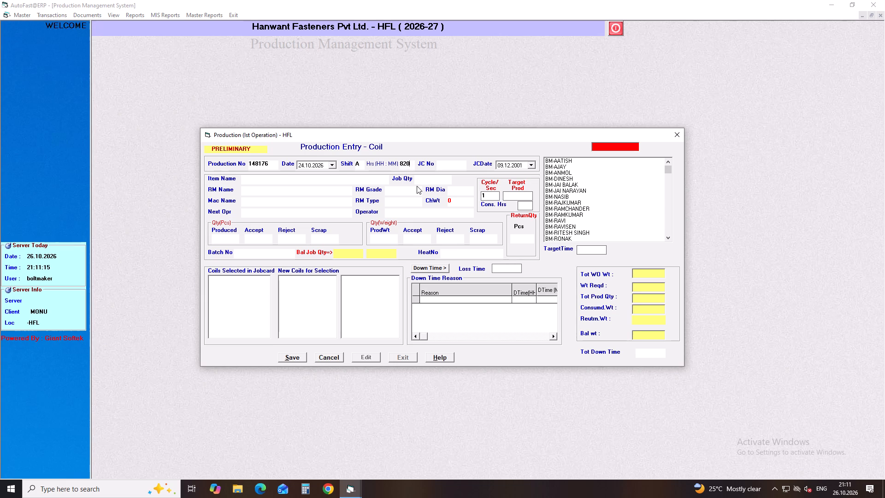
pyautogui.press('BackSpace')
pyautogui.press('BackSpace')
pyautogui.press('BackSpace')
pyautogui.press('BackSpace')
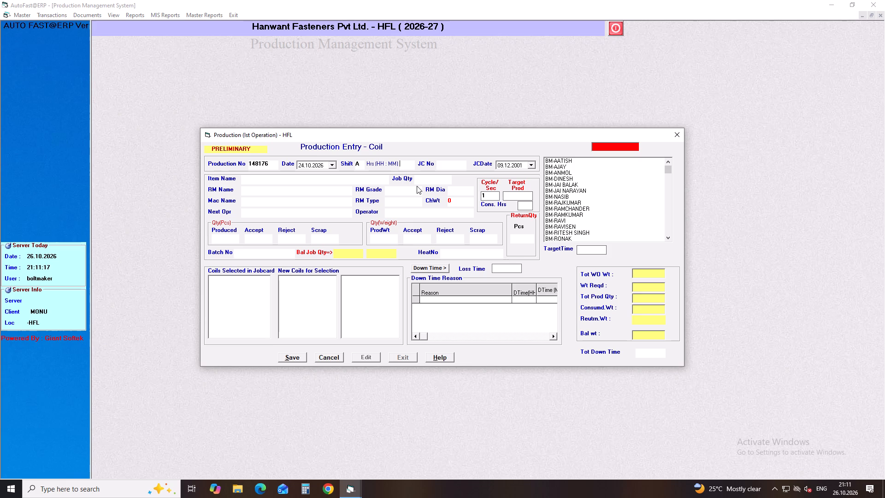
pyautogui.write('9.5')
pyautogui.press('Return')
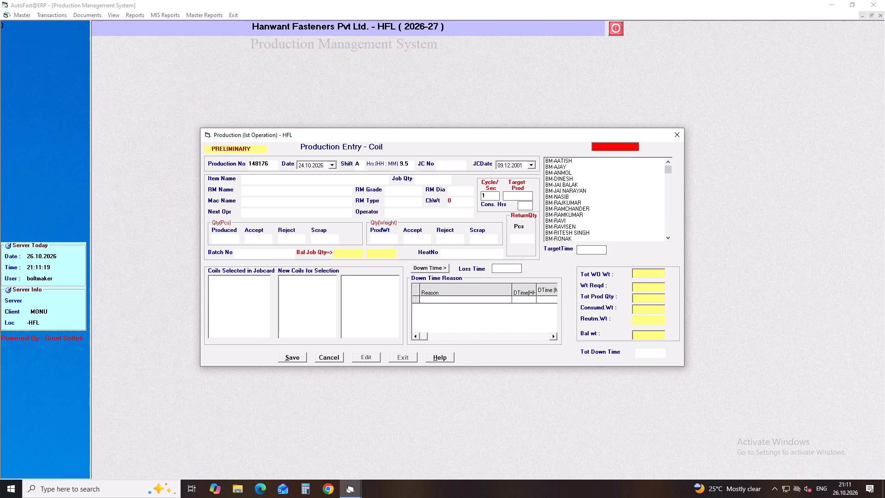
# Load job card number 148568 with its date and item details into the production entry.
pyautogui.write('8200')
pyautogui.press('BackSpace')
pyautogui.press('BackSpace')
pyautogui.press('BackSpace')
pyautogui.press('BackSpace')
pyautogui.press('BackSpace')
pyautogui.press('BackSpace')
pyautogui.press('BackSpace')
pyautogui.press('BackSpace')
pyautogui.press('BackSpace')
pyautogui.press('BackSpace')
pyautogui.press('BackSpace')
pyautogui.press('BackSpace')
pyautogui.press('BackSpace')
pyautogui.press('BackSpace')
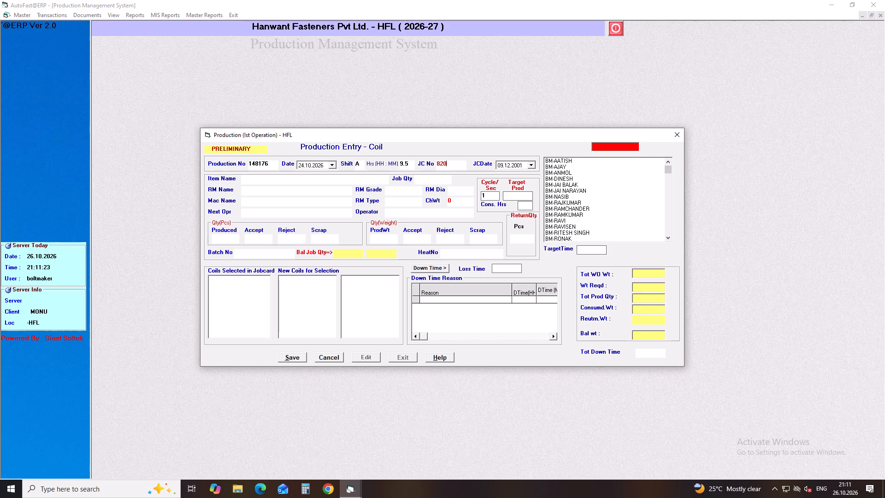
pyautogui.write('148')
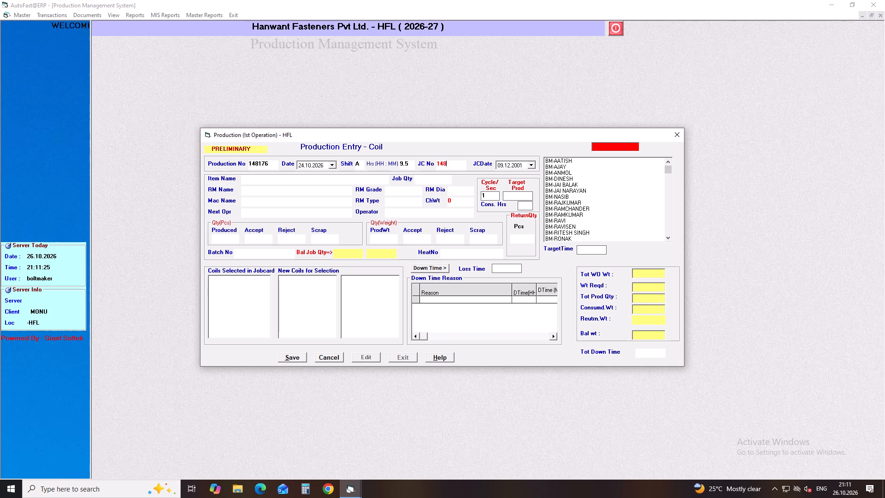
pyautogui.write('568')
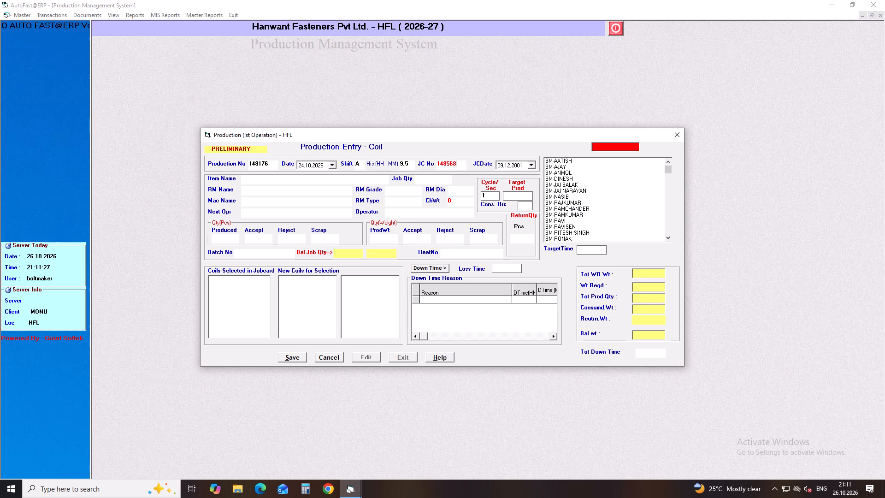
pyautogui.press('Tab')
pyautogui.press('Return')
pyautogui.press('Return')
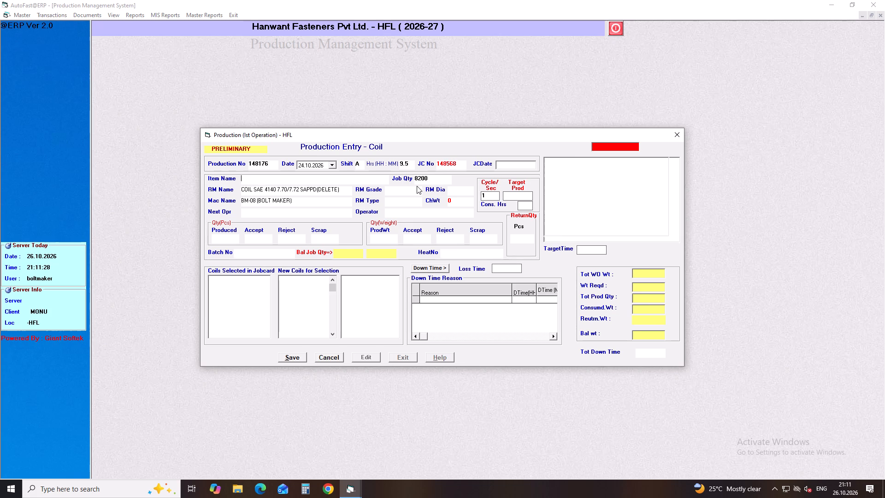
# Assign the second operator matching BM-JAI and enter a produced quantity of 8200 pcs.
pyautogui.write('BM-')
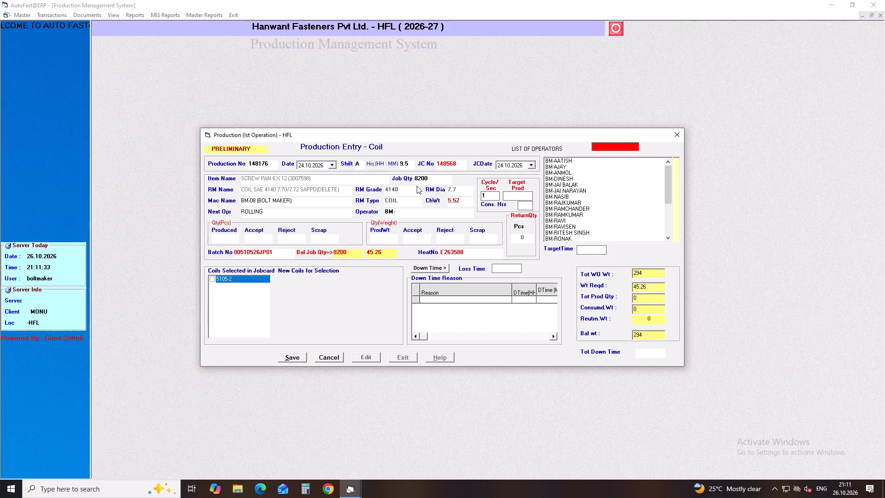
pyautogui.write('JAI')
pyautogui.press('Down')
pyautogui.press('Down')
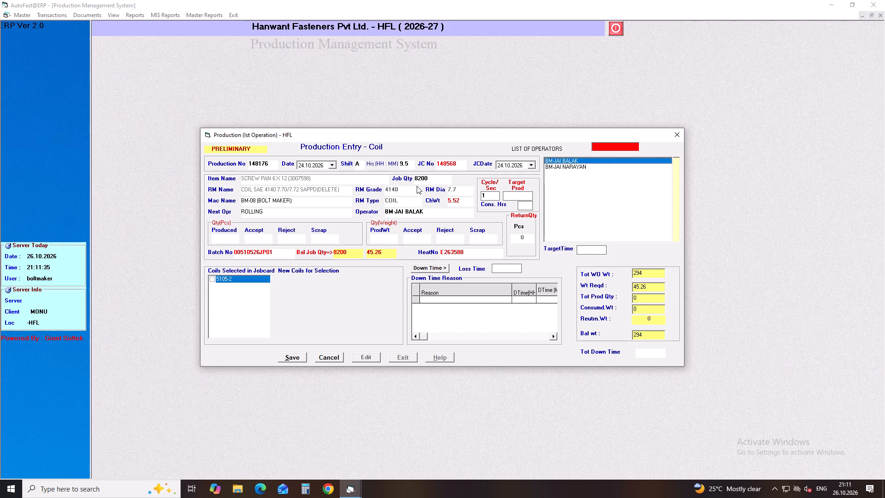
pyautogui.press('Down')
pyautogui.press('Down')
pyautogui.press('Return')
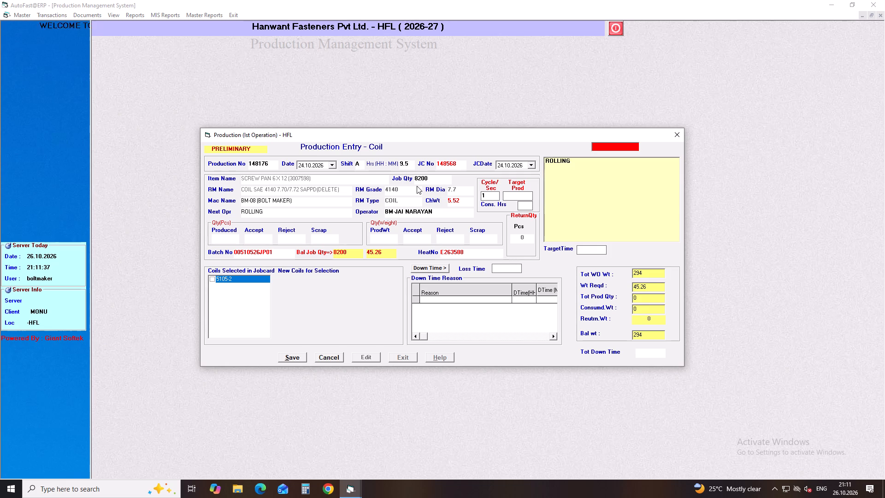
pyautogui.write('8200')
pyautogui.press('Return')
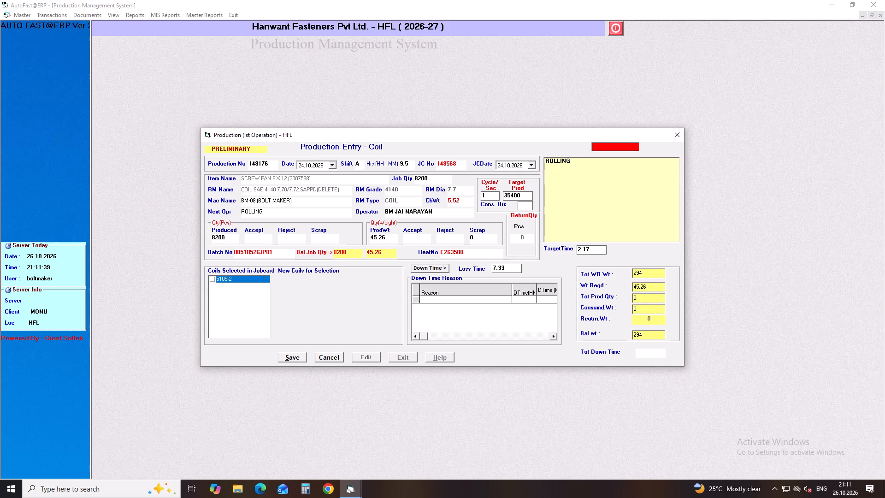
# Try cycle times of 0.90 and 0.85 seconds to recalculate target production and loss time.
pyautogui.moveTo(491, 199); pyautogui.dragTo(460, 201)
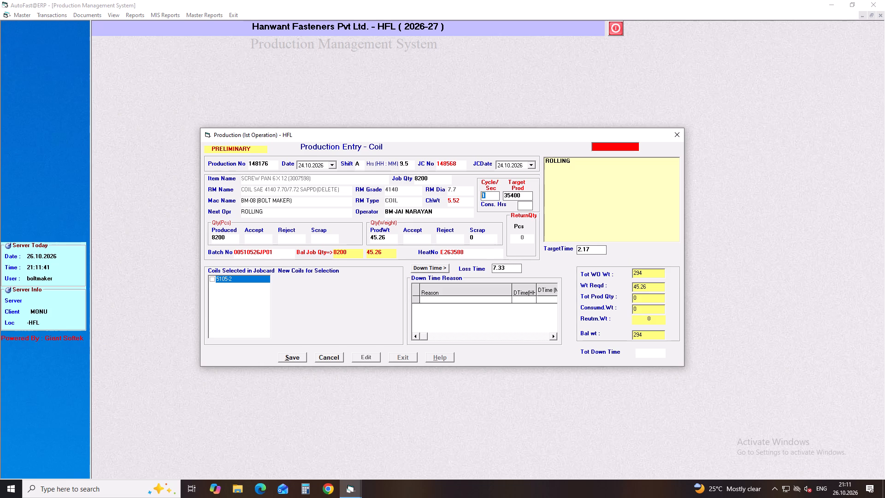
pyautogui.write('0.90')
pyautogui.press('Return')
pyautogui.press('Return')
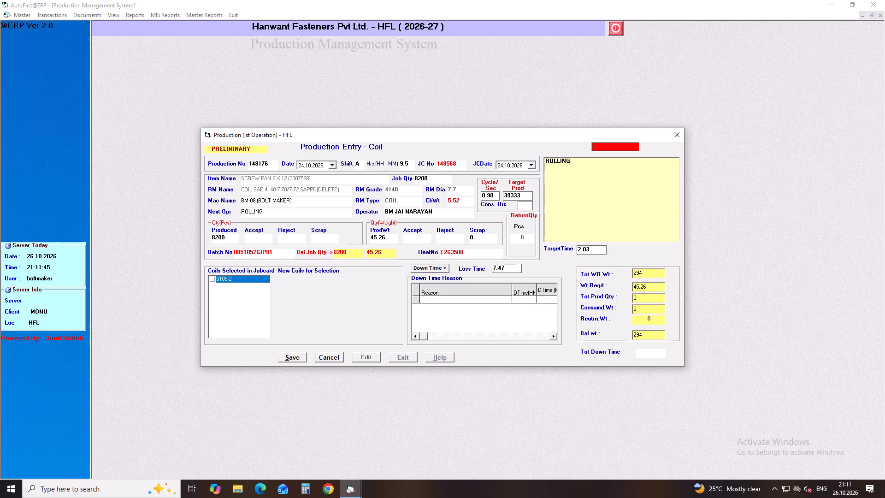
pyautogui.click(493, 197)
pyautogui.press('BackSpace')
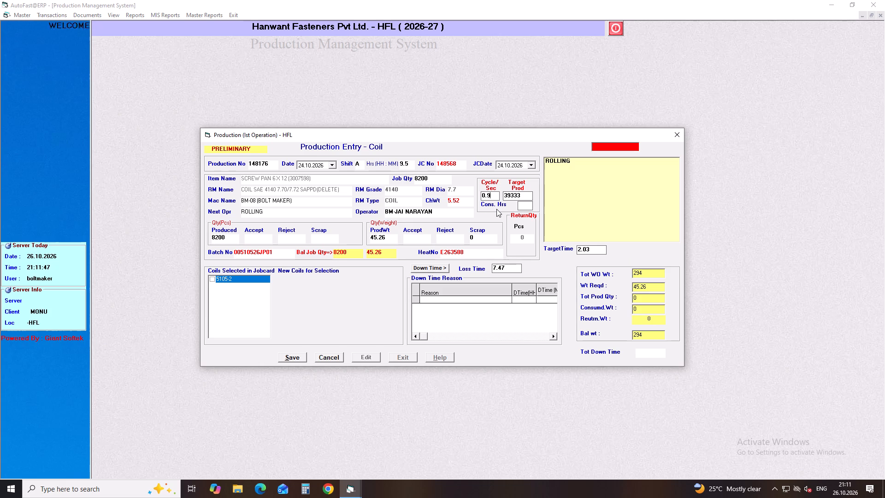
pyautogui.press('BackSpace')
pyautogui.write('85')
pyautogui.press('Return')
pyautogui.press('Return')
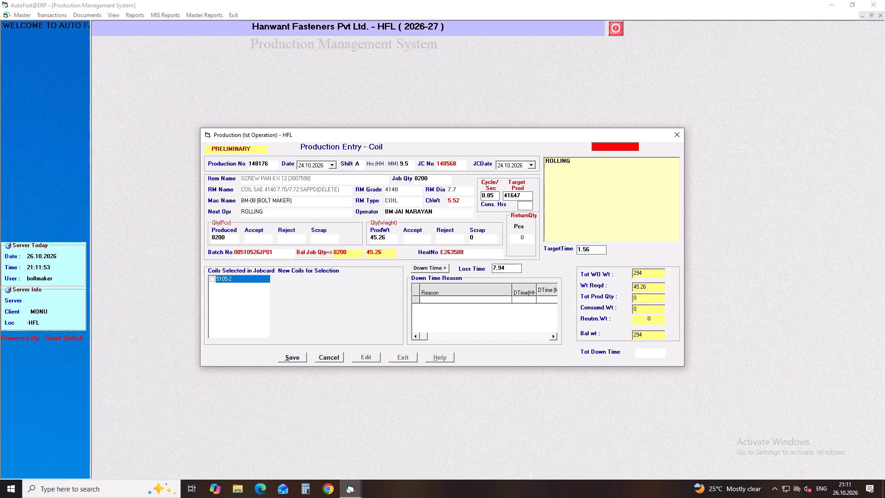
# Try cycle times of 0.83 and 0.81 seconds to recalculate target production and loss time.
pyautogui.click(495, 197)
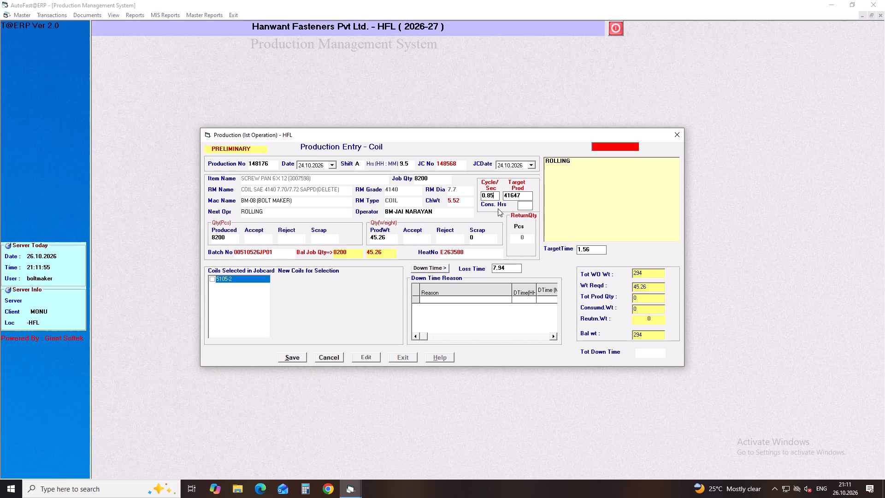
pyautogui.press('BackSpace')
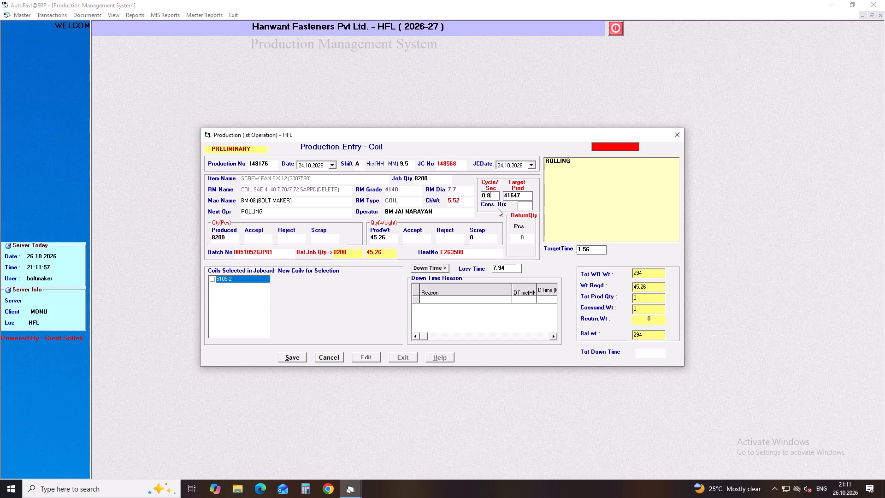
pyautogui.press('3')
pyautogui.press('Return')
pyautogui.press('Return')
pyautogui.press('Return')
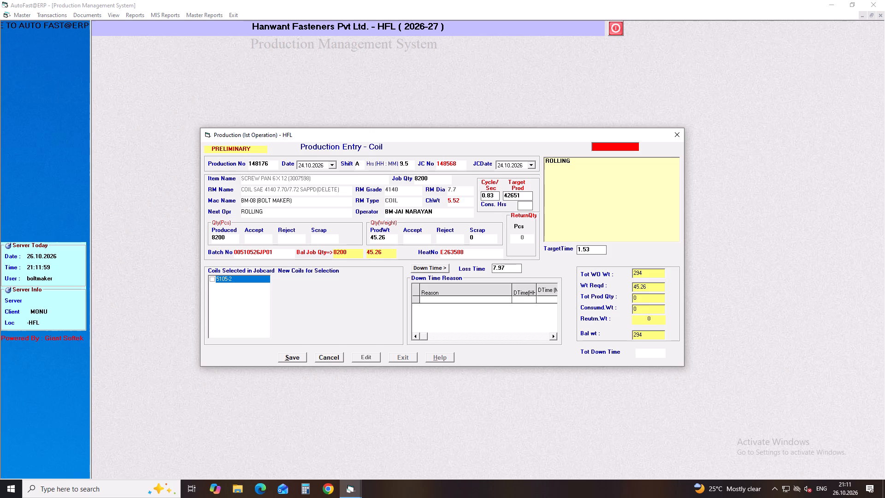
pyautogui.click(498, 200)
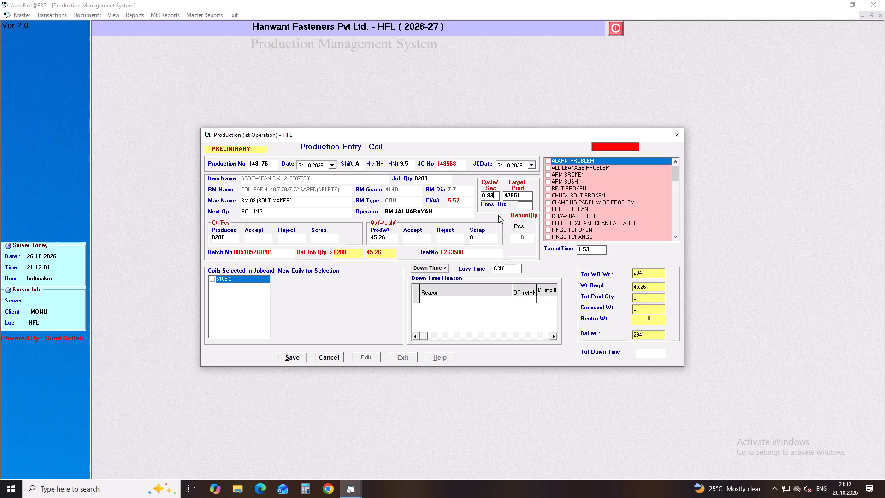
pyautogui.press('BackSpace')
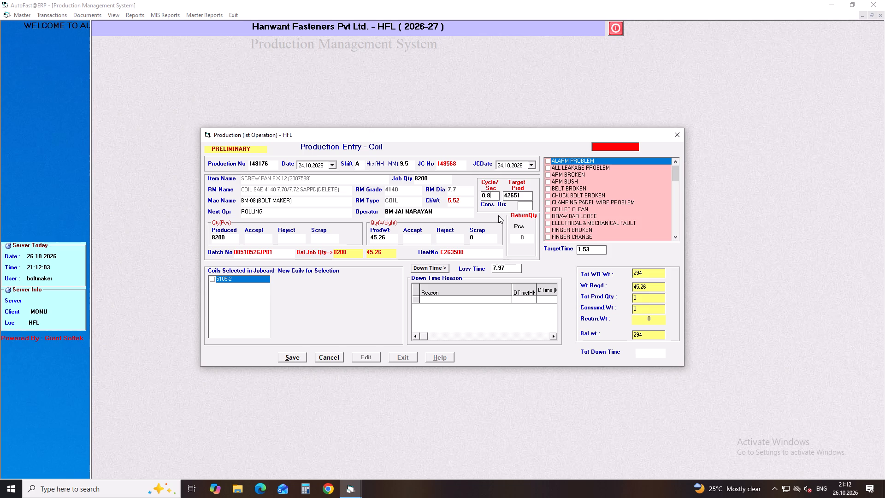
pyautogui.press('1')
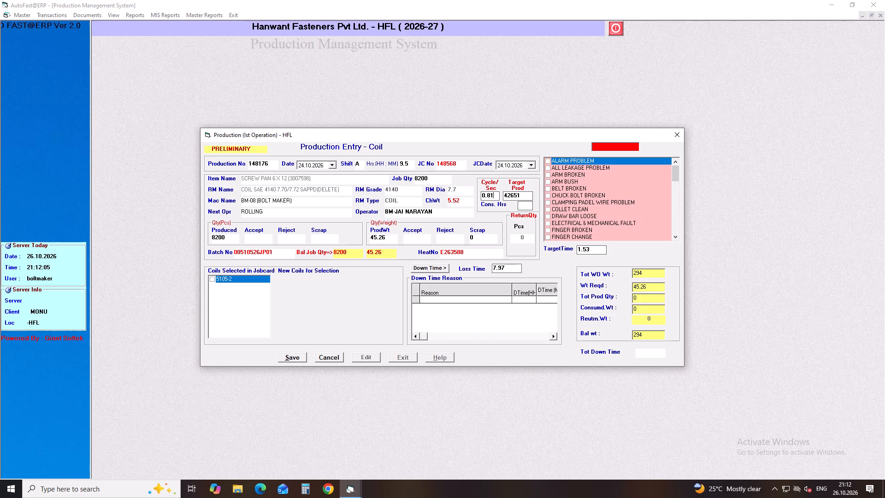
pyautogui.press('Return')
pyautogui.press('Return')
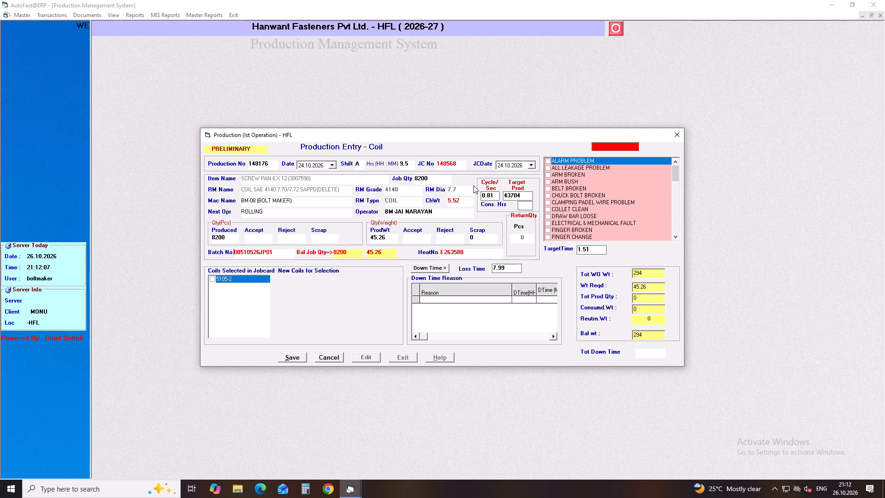
# Set the cycle time to 0.80 seconds and proceed to the down time reasons.
pyautogui.click(495, 198)
pyautogui.press('BackSpace')
pyautogui.press('0')
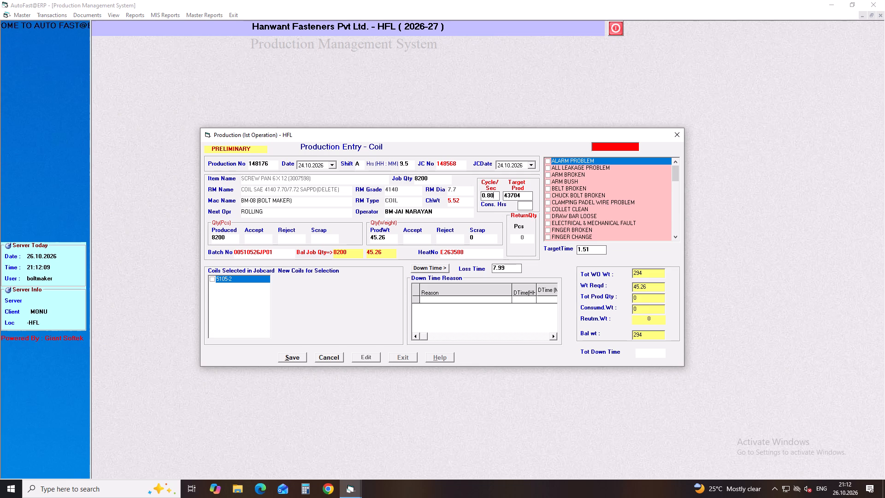
pyautogui.press('Return')
pyautogui.press('Return')
pyautogui.press('Return')
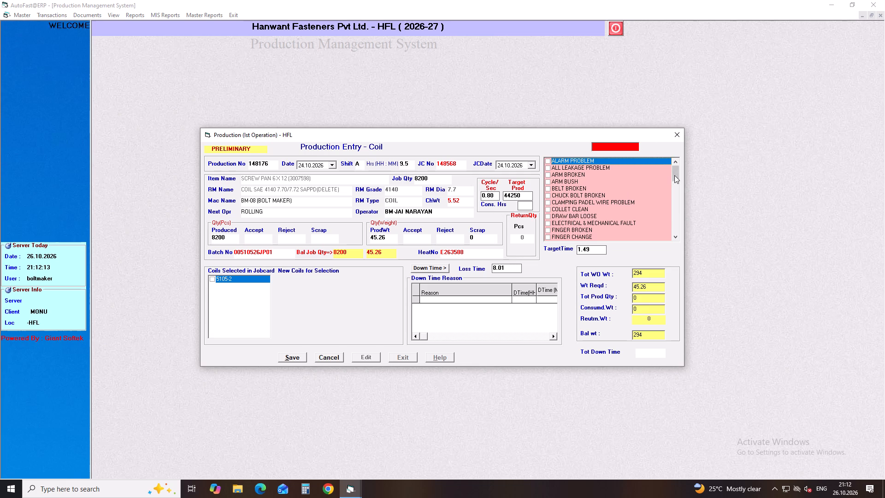
# Add SETTING CHANGE as the down time reason with a down time of 8.0 hours.
pyautogui.moveTo(676, 172); pyautogui.dragTo(675, 202)
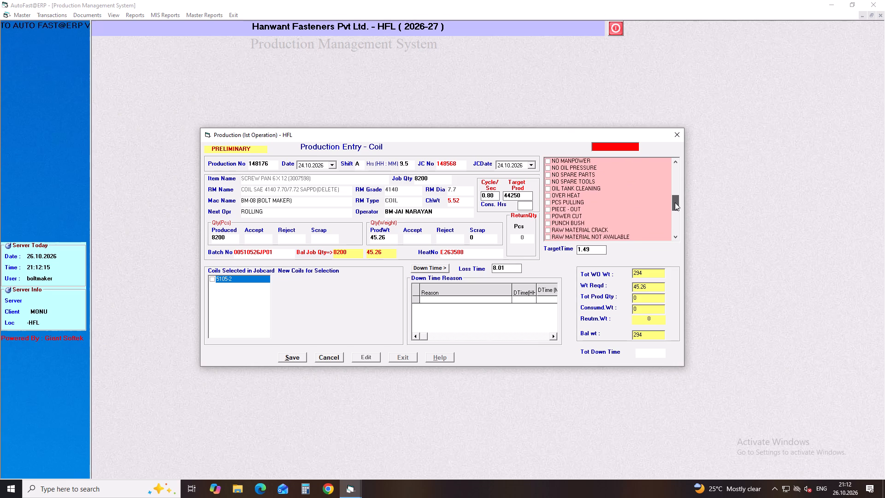
pyautogui.moveTo(675, 202); pyautogui.dragTo(674, 210)
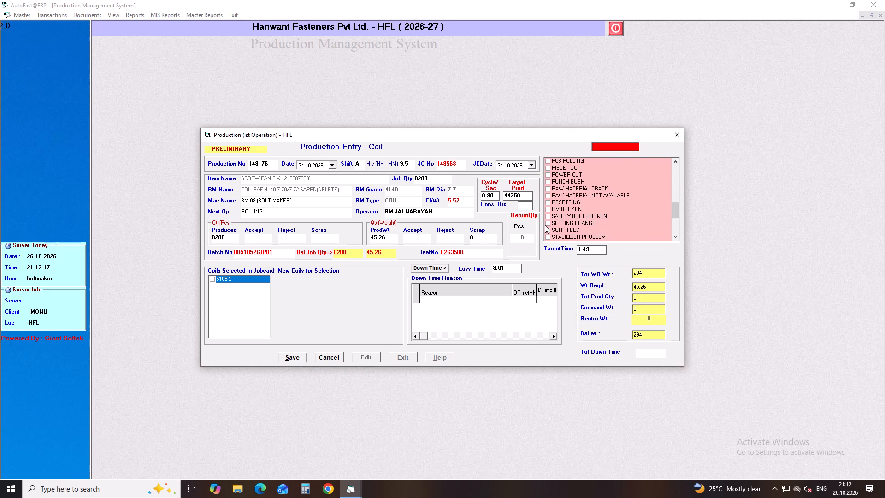
pyautogui.click(545, 225)
pyautogui.press('Return')
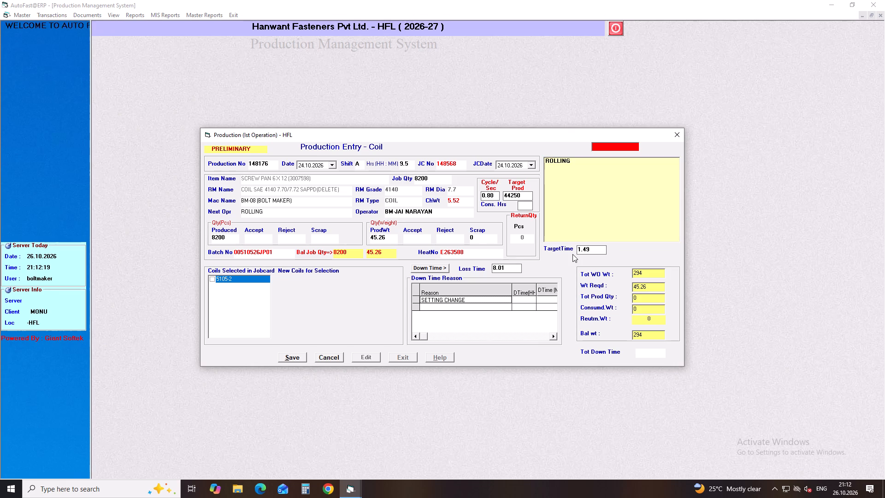
pyautogui.press('Right')
pyautogui.write('8.0')
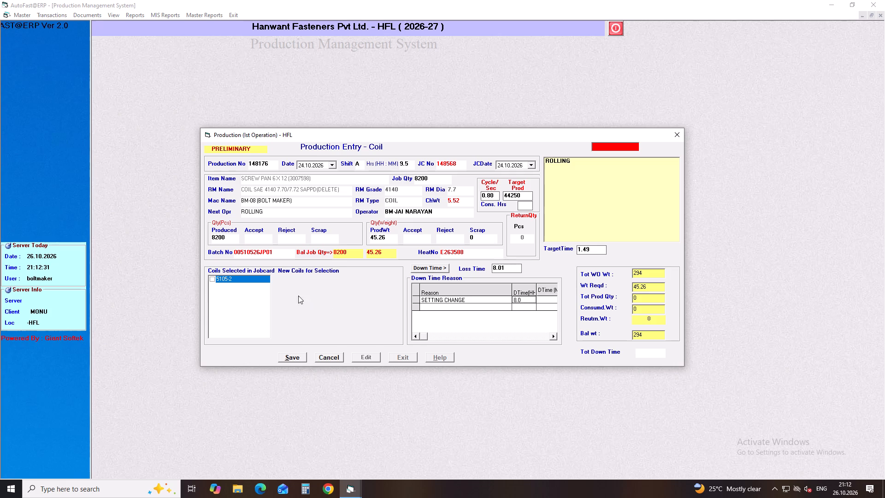
# Tick job card coil 5105-2 and save the production entry.
pyautogui.click(212, 279)
pyautogui.click(285, 357)
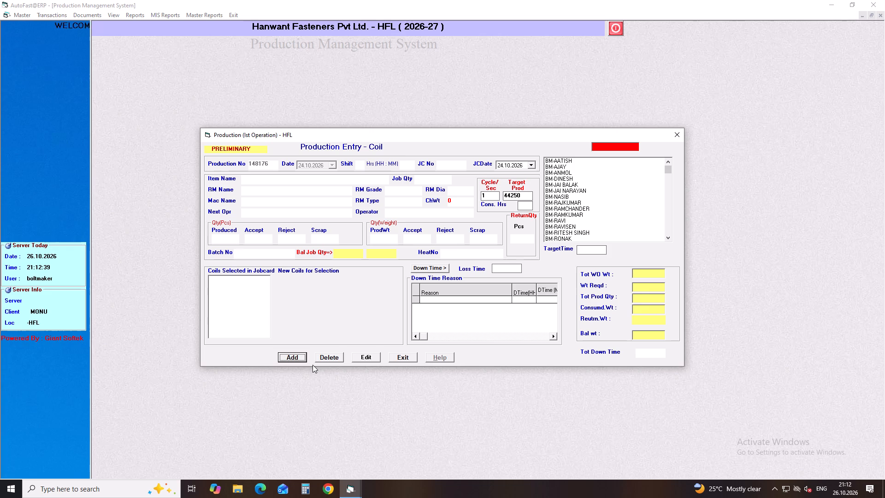
# Start another production entry dated 26.10.2026 with shift A and 9.5 hours.
pyautogui.press('Return')
pyautogui.press('Return')
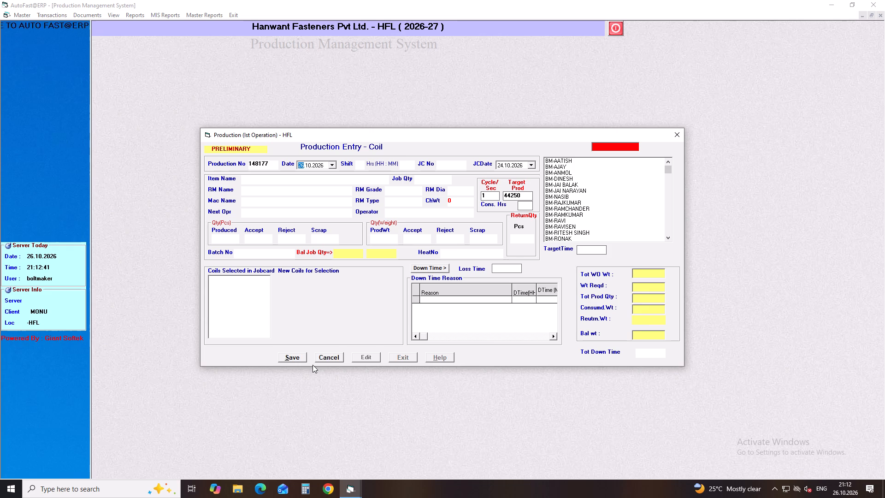
pyautogui.press('Return')
pyautogui.press('a')
pyautogui.press('Return')
pyautogui.write('9.5')
pyautogui.press('Return')
# Load job card number 148555 with its date and item details into the new production entry.
pyautogui.write('11')
pyautogui.press('BackSpace')
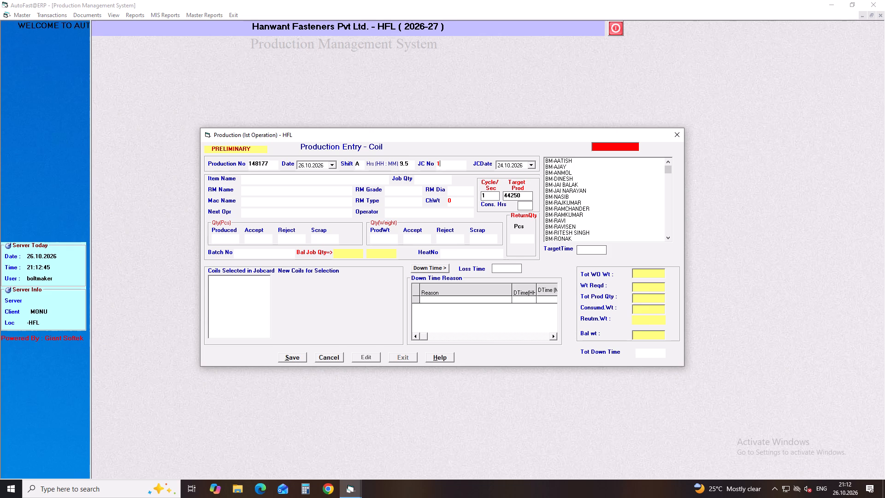
pyautogui.write('48')
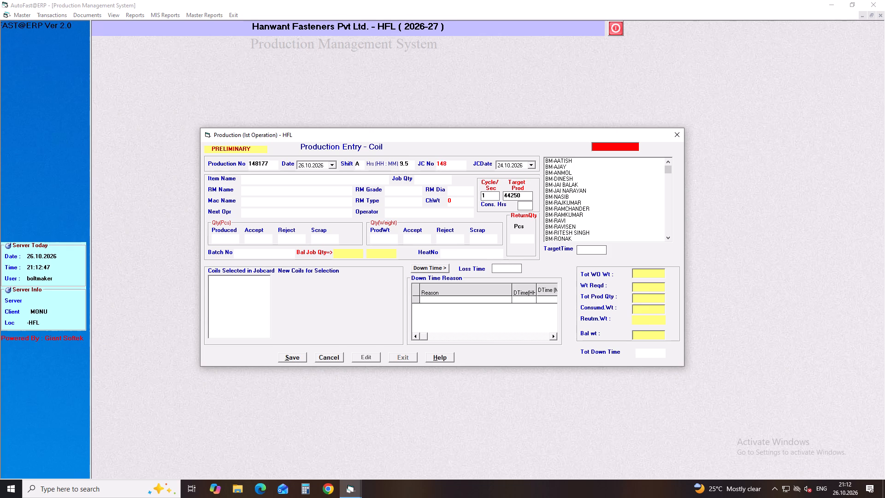
pyautogui.write('555')
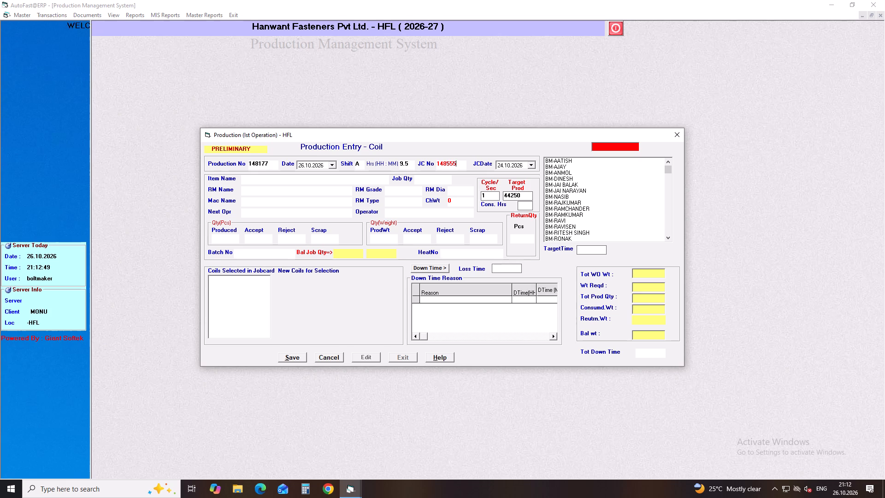
pyautogui.press('Tab')
pyautogui.press('Return')
pyautogui.press('Return')
pyautogui.write('BM-')
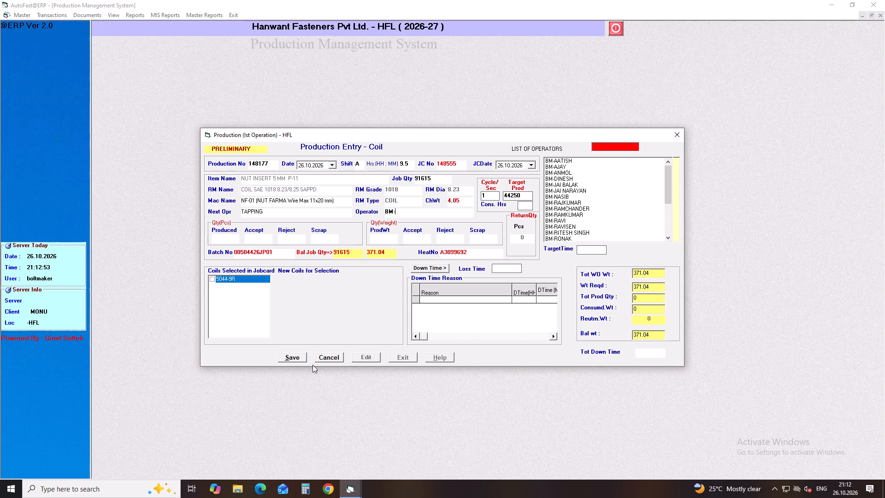
pyautogui.write('NA')
pyautogui.press('Down')
pyautogui.press('Down')
pyautogui.press('Return')
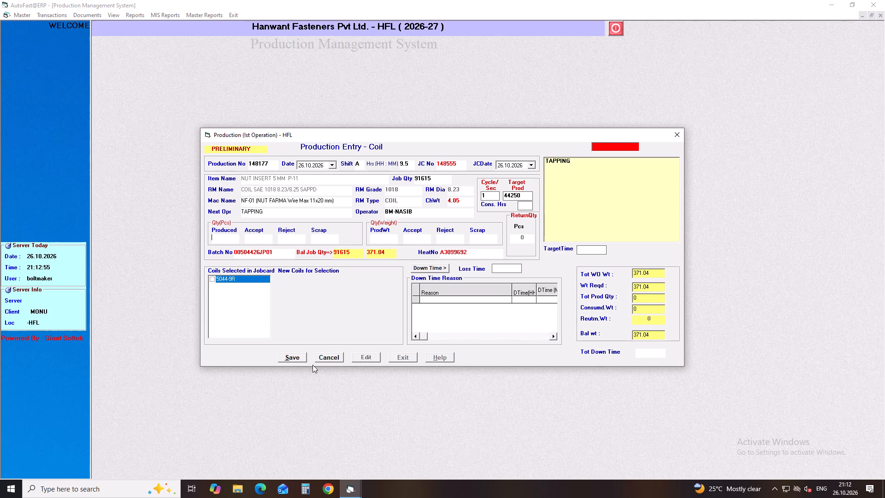
pyautogui.write('91615')
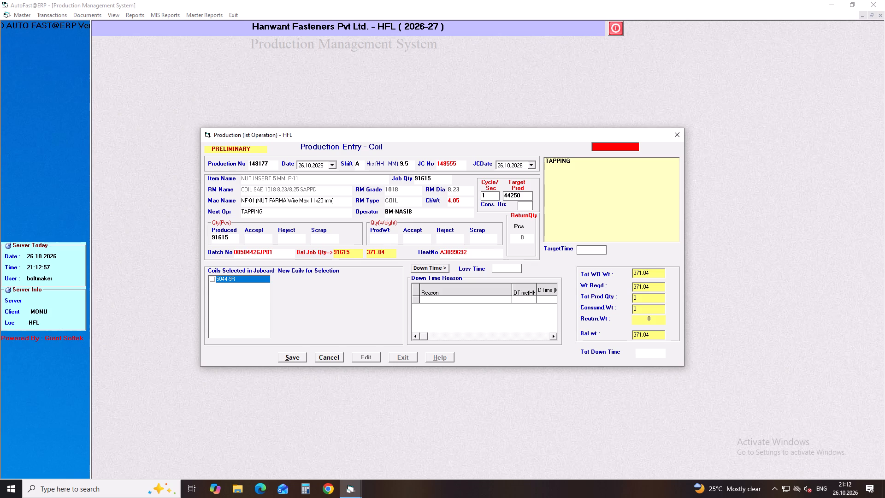
pyautogui.press('Return')
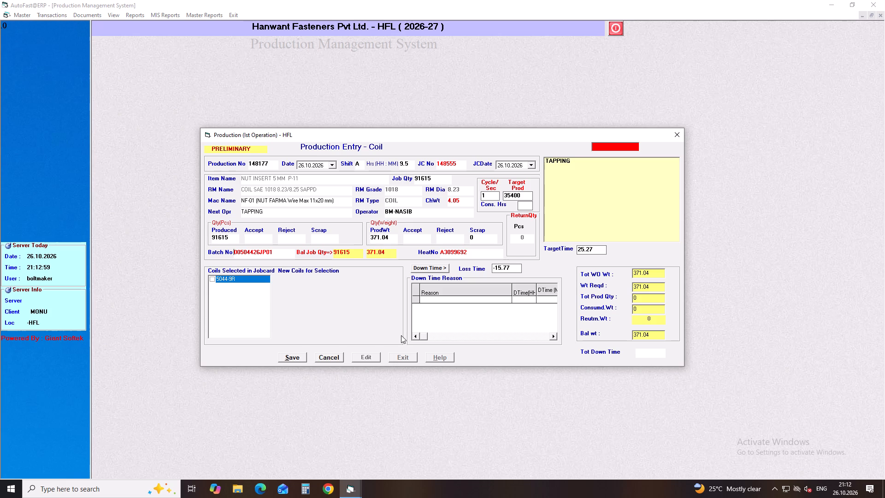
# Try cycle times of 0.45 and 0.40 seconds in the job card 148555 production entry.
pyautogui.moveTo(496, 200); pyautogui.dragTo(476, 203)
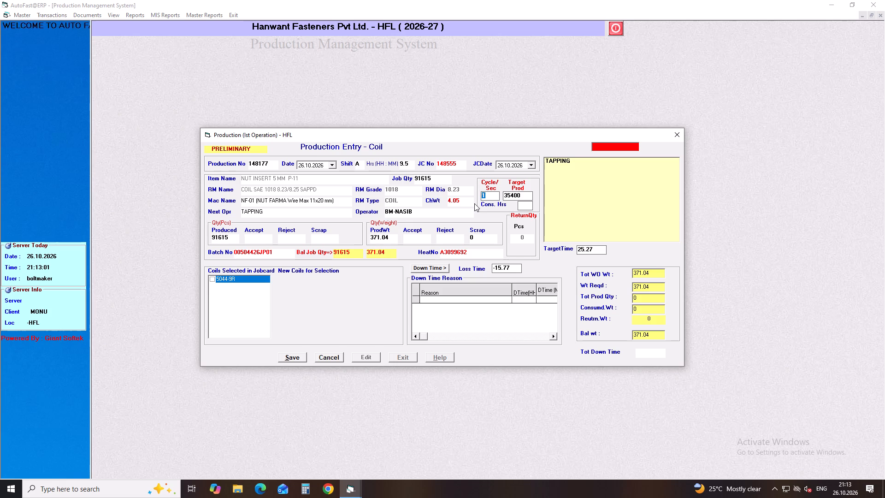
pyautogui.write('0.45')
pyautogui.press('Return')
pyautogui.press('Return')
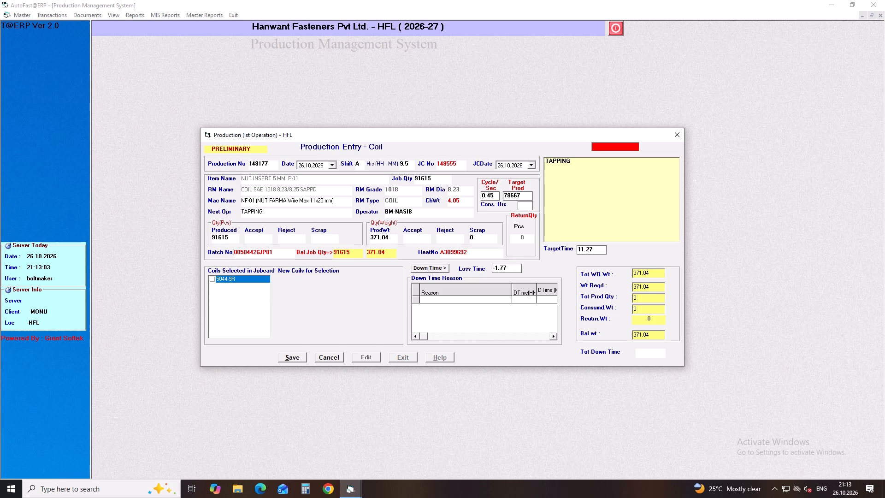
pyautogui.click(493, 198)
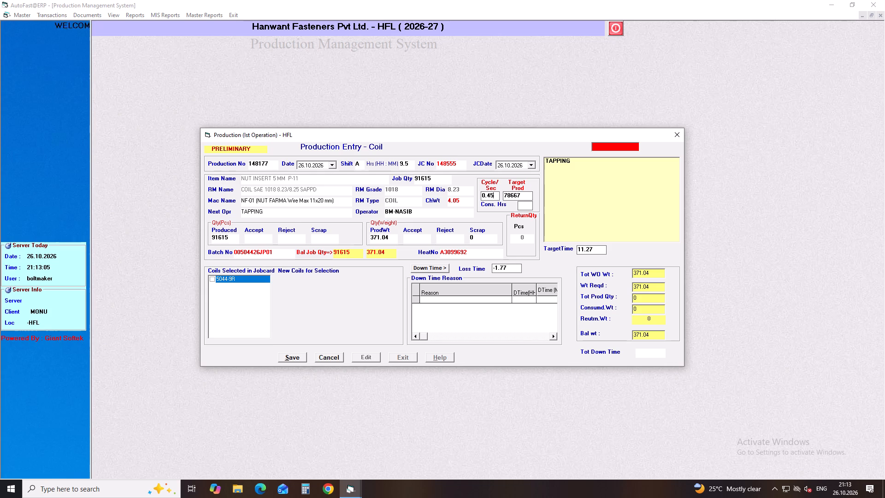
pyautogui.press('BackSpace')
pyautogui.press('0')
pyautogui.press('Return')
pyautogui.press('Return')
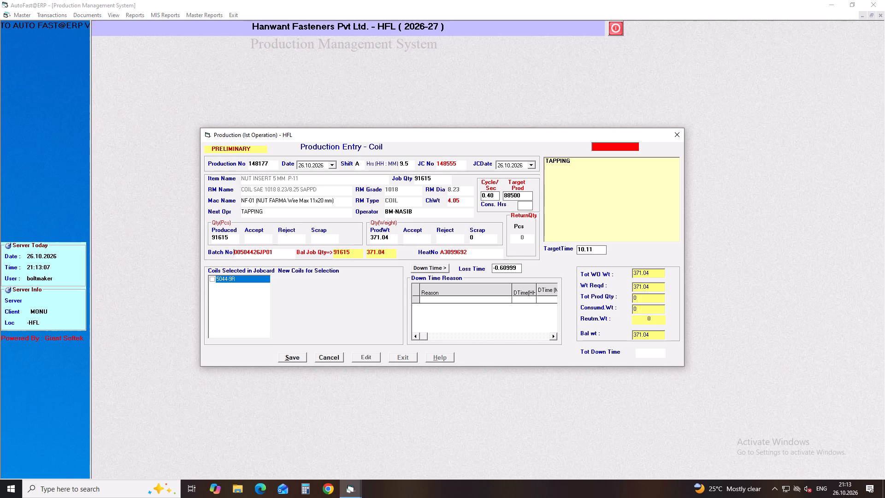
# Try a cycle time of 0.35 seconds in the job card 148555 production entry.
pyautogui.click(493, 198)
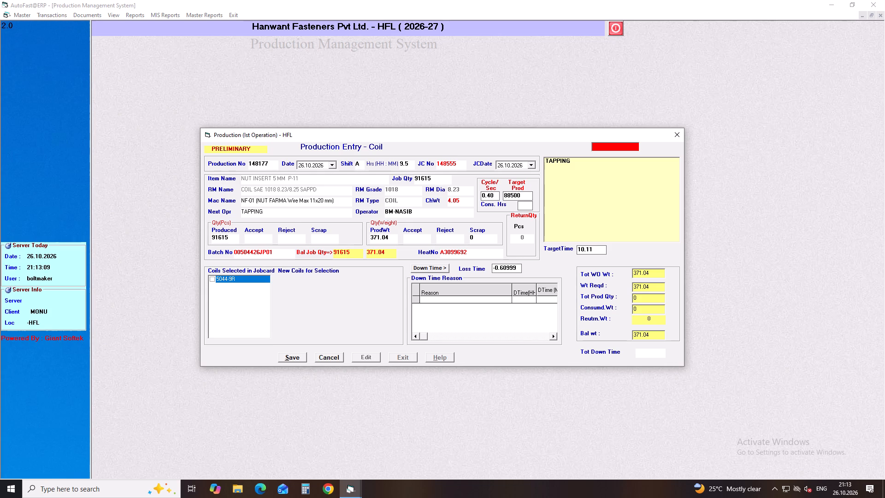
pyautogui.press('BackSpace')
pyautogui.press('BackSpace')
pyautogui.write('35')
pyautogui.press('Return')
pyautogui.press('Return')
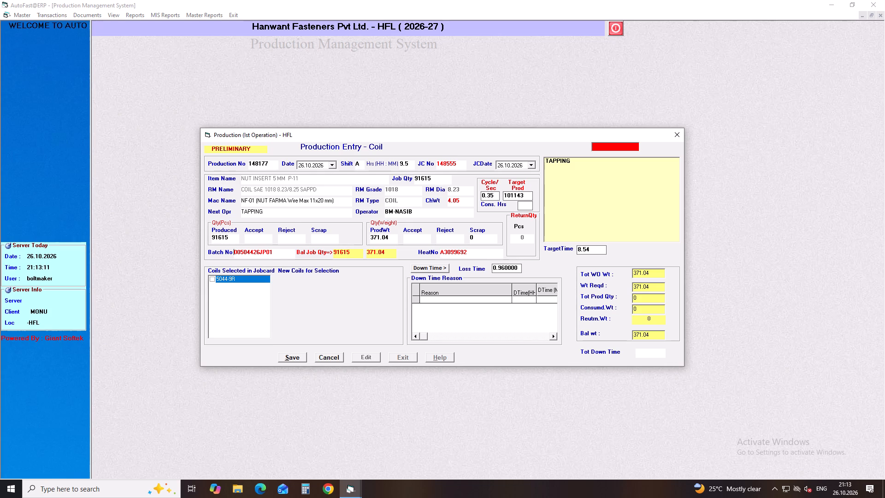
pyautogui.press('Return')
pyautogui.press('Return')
# Set the cycle time to 0.38 seconds in the job card 148555 production entry.
pyautogui.click(493, 198)
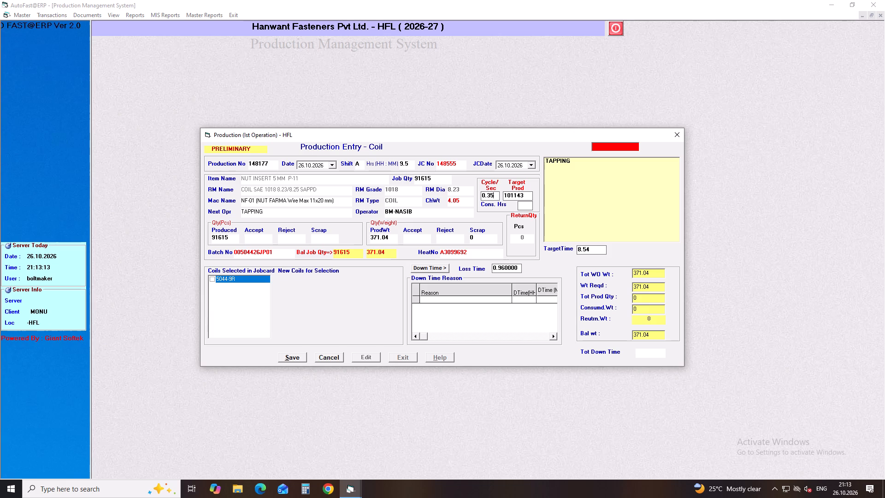
pyautogui.press('BackSpace')
pyautogui.press('8')
pyautogui.press('Return')
pyautogui.press('Return')
pyautogui.press('Return')
pyautogui.press('Return')
pyautogui.press('Return')
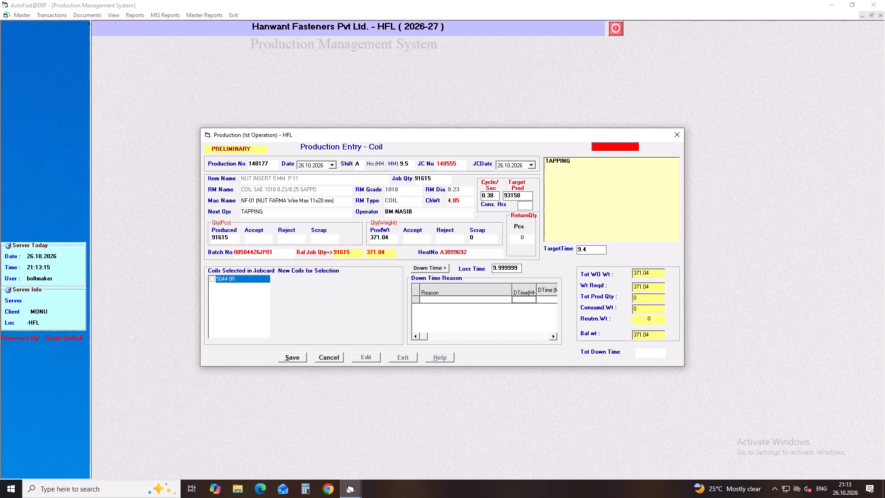
# Tick job card coil 5044-9R and save the production entry.
pyautogui.click(212, 279)
pyautogui.click(289, 357)
pyautogui.press('Return')
pyautogui.press('Return')
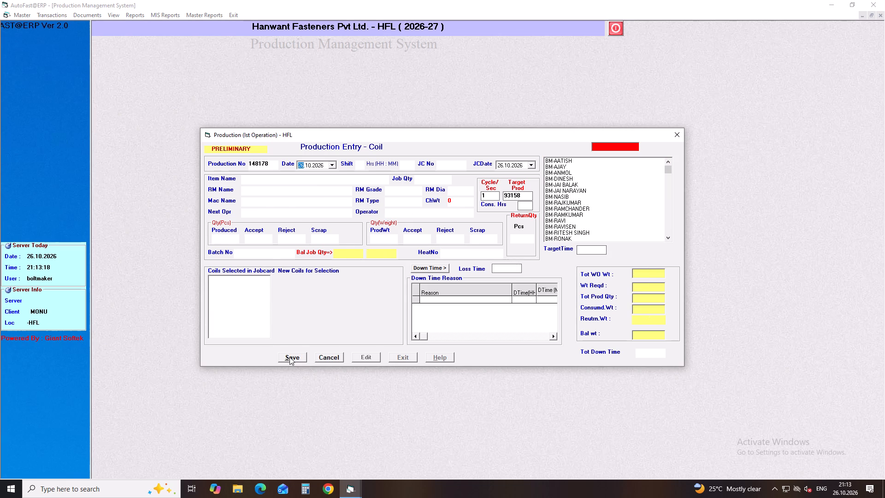
# Start a production entry dated 26.10.2026 with shift A and 9.5 hours, loading job card 148556 with its item details.
pyautogui.press('Return')
pyautogui.press('a')
pyautogui.press('Return')
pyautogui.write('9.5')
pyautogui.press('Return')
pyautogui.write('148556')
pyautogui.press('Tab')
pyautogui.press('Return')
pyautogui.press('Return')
# Assign the operator matching BM-RI to the job card 148556 entry and enter 40008 pieces produced.
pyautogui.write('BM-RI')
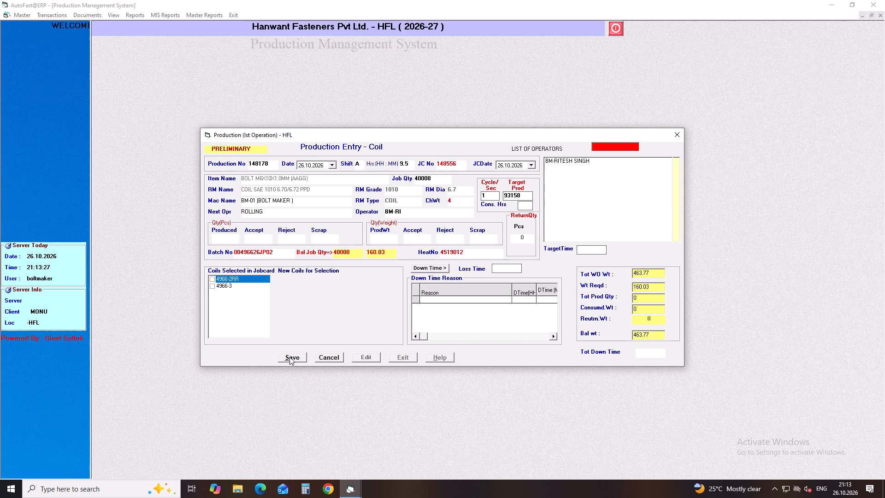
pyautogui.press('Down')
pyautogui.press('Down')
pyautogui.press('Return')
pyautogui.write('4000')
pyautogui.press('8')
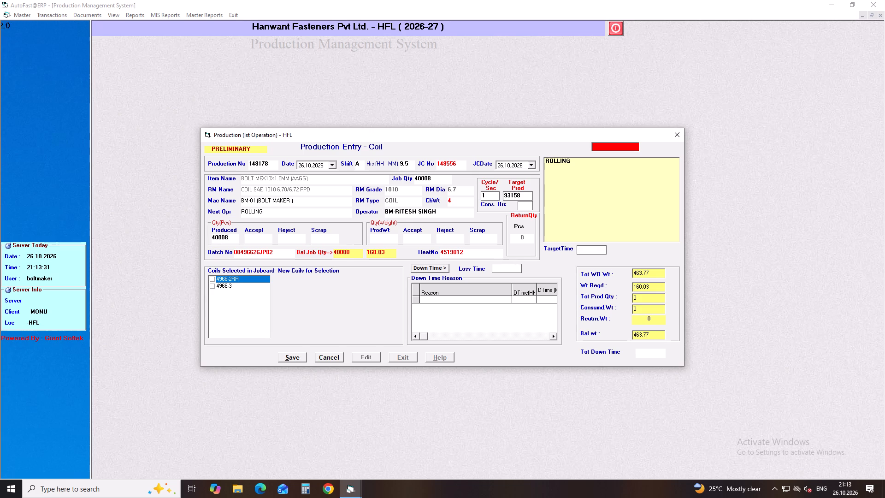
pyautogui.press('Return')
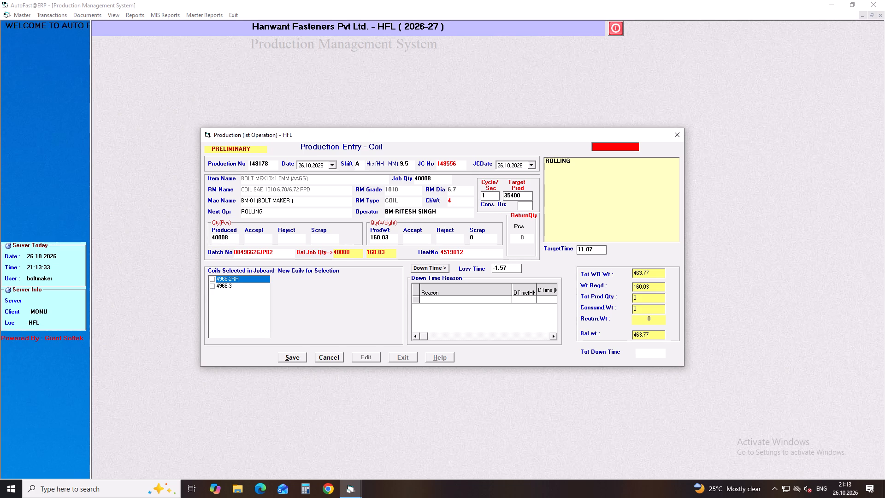
# Set the cycle time to 0.65 seconds in the job card 148556 production entry.
pyautogui.moveTo(492, 198); pyautogui.dragTo(474, 197)
pyautogui.write('0.65')
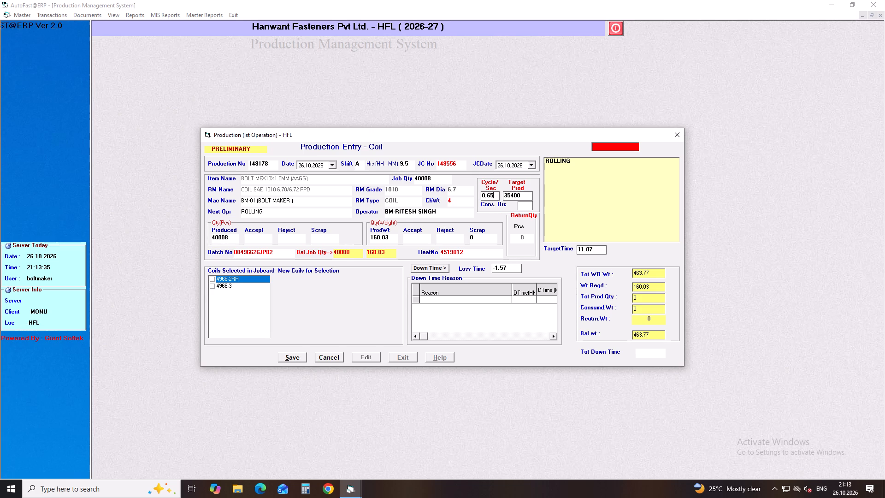
pyautogui.press('Return')
pyautogui.press('Return')
pyautogui.press('Return')
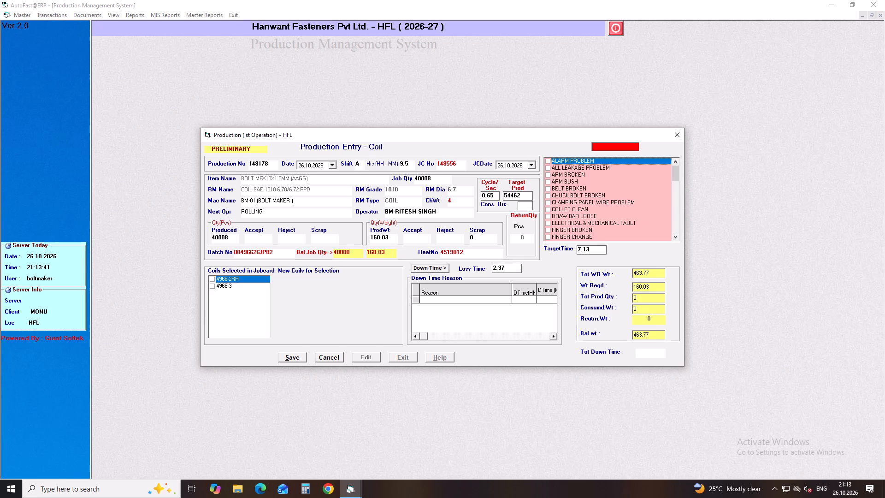
# Add TOOL CHANGE as the down time reason with a down time of 2.0 hours.
pyautogui.moveTo(678, 172); pyautogui.dragTo(678, 219)
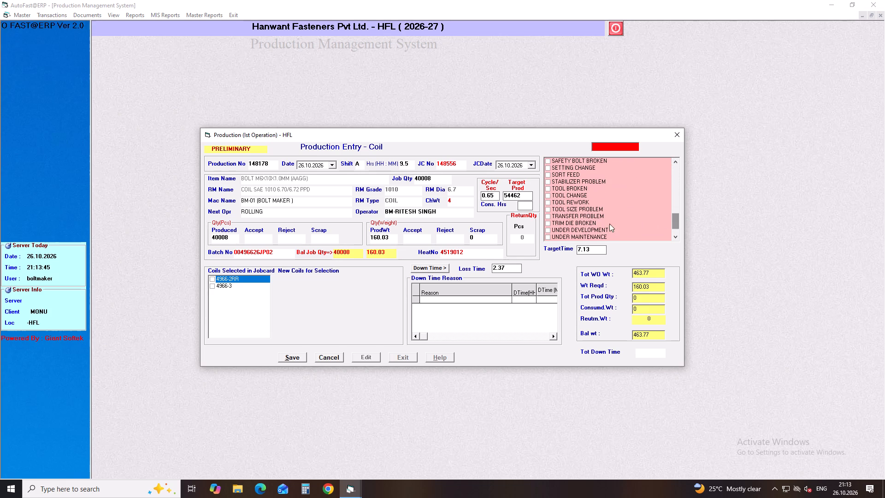
pyautogui.click(546, 197)
pyautogui.press('Return')
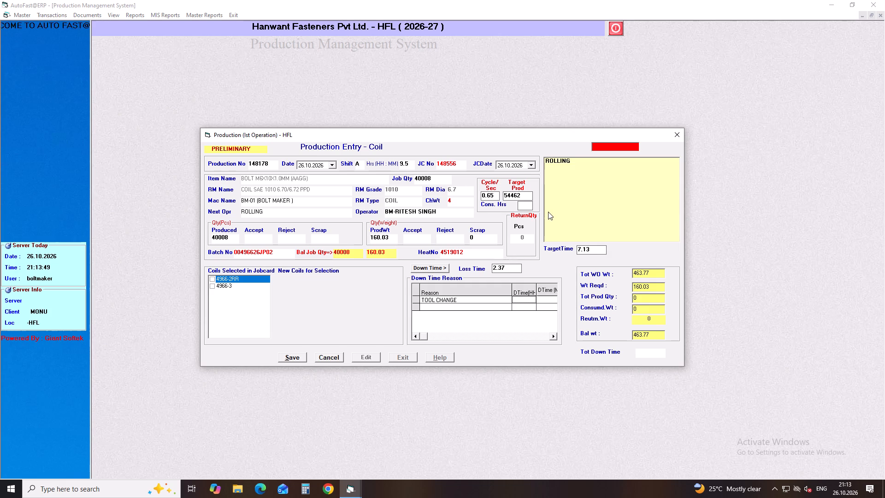
pyautogui.write('2.0')
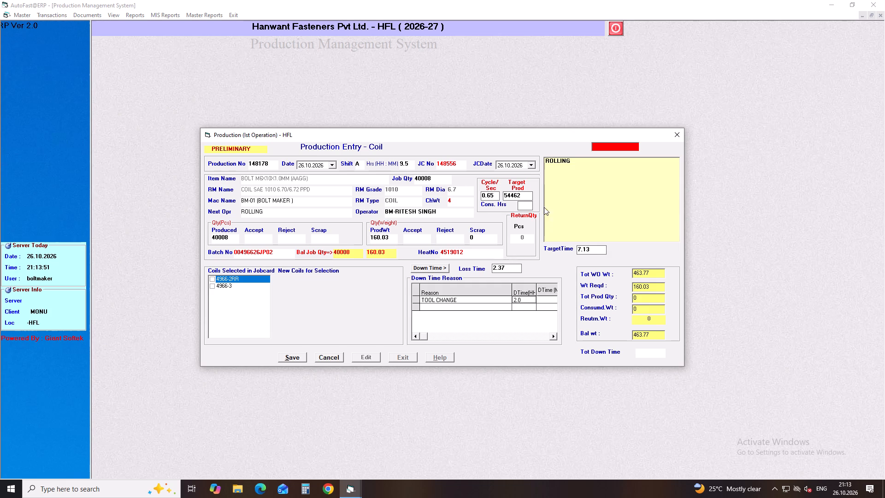
# Tick job card coils 4966-2RR and 4966-3 and save the production entry.
pyautogui.click(211, 280)
pyautogui.click(212, 287)
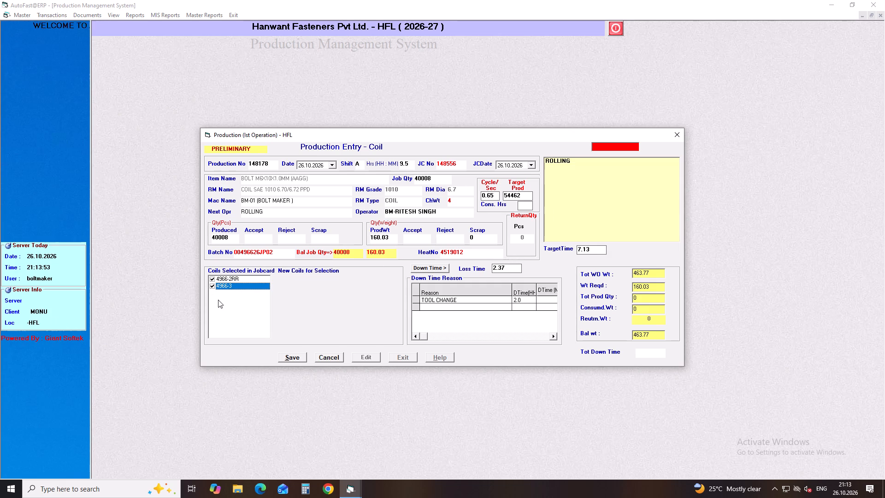
pyautogui.click(294, 357)
pyautogui.press('Return')
pyautogui.press('Return')
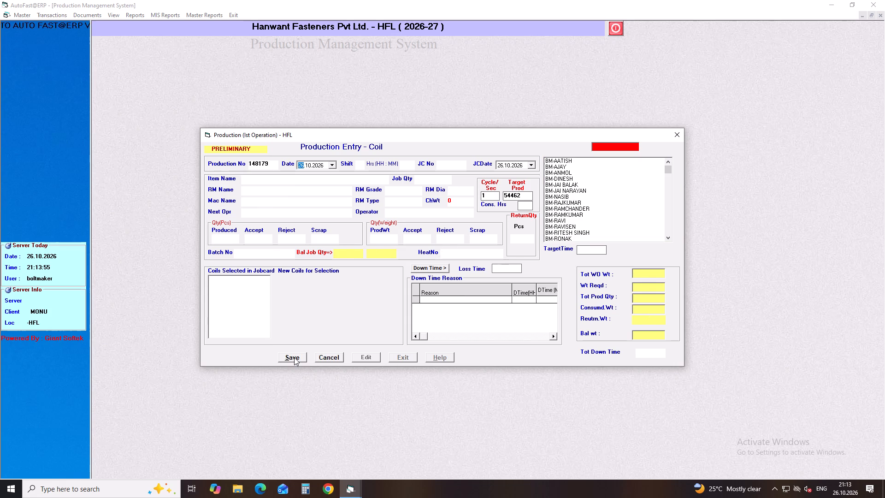
# Start a production entry dated 26.10.2026 with shift A and 9.5 hours, loading job card 148557 with its item details.
pyautogui.press('Return')
pyautogui.press('a')
pyautogui.press('Return')
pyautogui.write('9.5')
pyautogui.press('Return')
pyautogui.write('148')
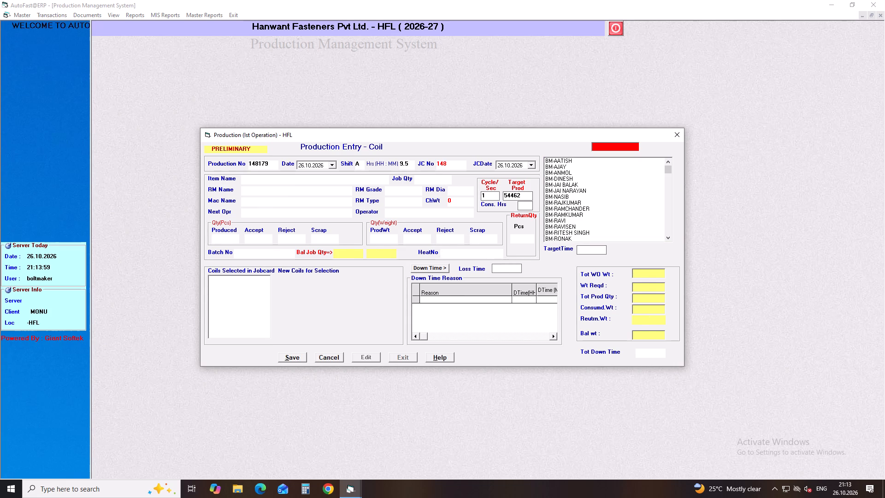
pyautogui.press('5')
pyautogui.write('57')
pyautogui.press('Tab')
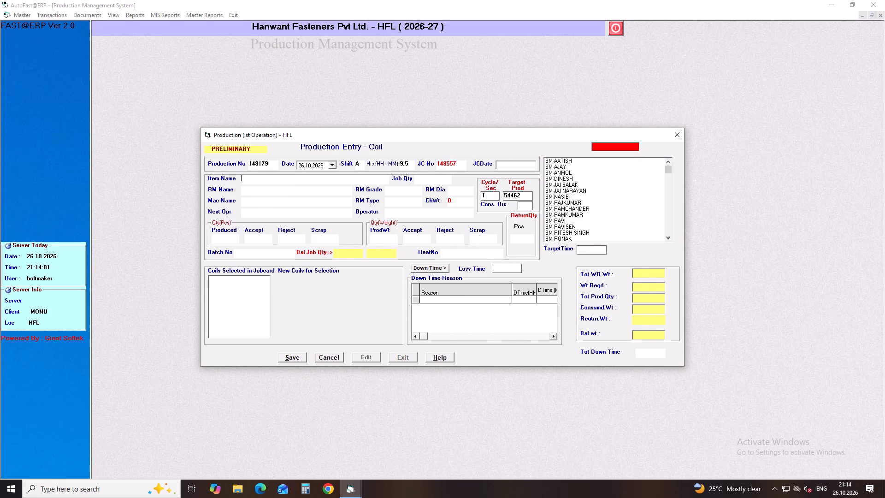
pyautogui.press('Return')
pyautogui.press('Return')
# Assign the operator matching BM-U to the job card 148557 entry and enter 48020 pieces produced.
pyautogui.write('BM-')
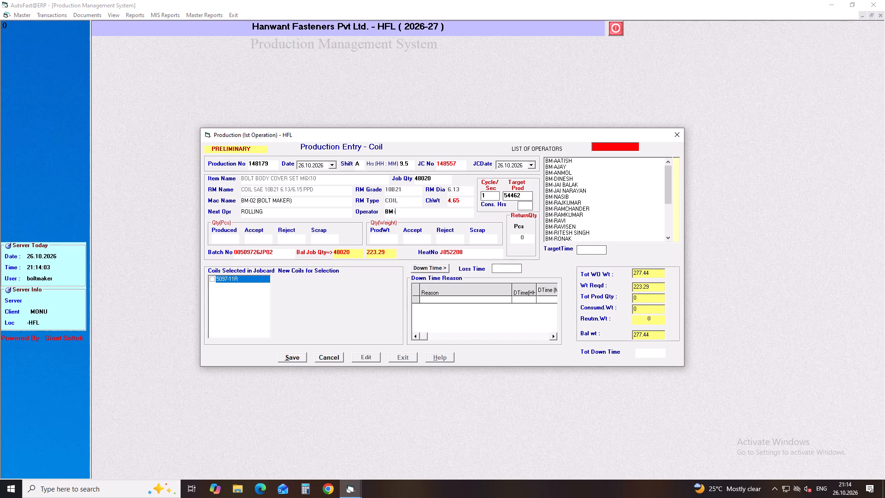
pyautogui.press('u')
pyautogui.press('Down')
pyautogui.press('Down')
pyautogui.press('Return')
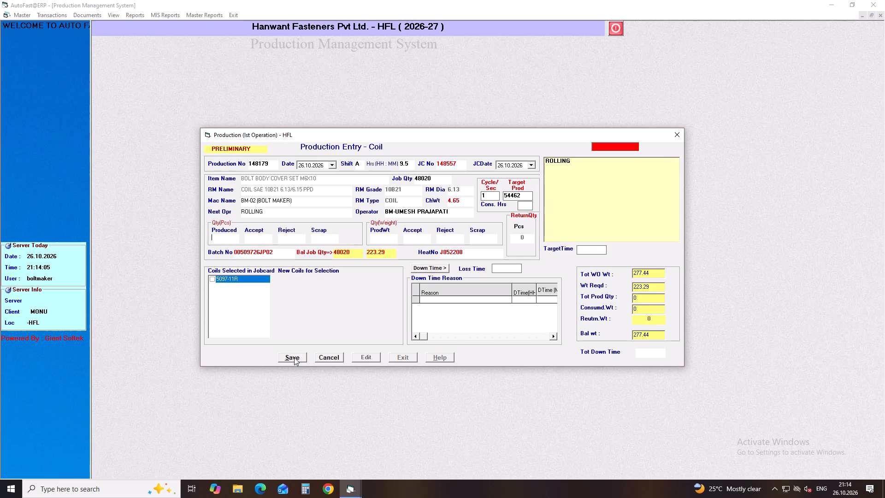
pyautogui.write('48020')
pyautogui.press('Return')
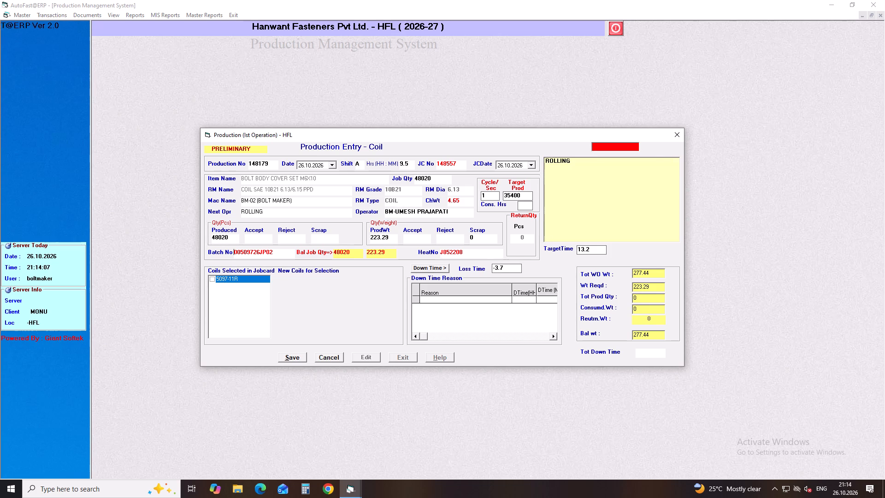
# Set the cycle time to 0.65 seconds in the job card 148557 production entry.
pyautogui.moveTo(494, 198); pyautogui.dragTo(490, 198)
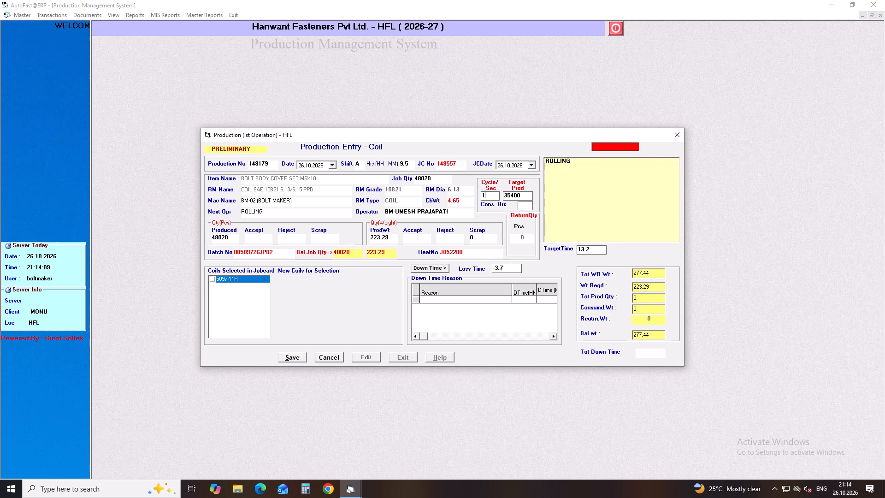
pyautogui.moveTo(490, 198); pyautogui.dragTo(464, 202)
pyautogui.write('0.65')
pyautogui.press('Return')
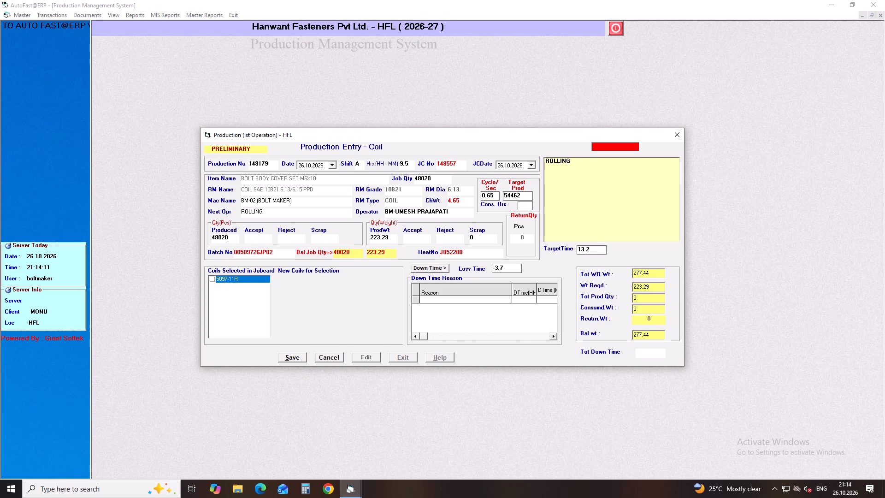
pyautogui.press('Return')
pyautogui.press('Return')
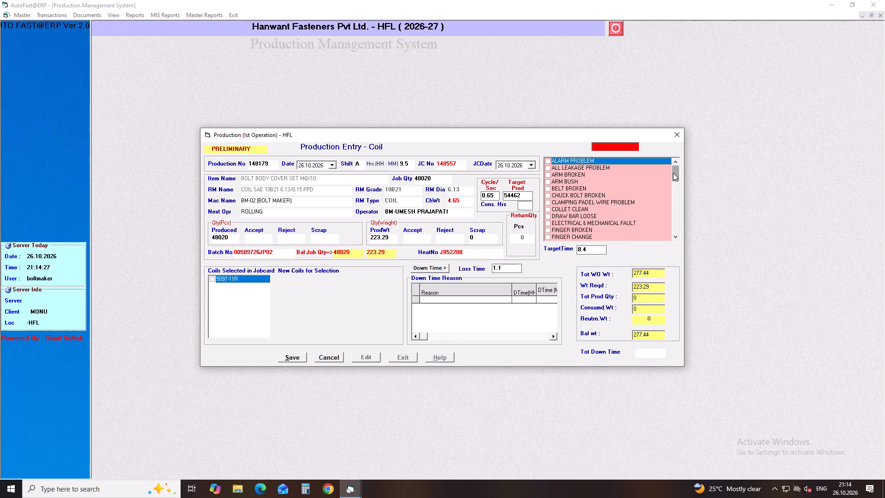
# Add SETTING CHANGE as the down time reason with a down time of 1.0 hours.
pyautogui.moveTo(673, 173); pyautogui.dragTo(671, 213)
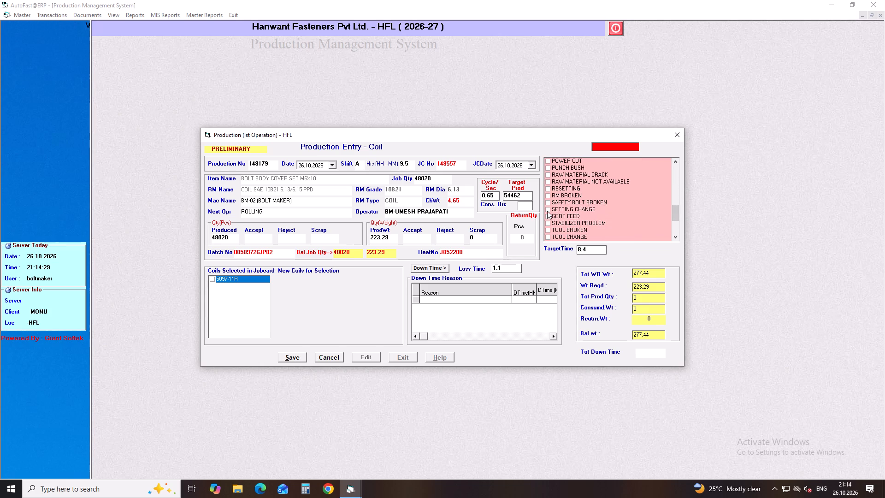
pyautogui.click(547, 211)
pyautogui.press('Return')
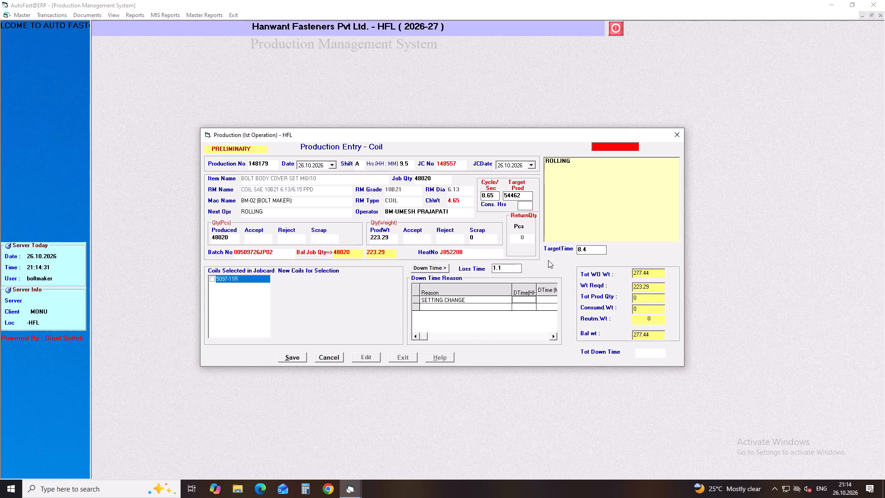
pyautogui.write('1.0')
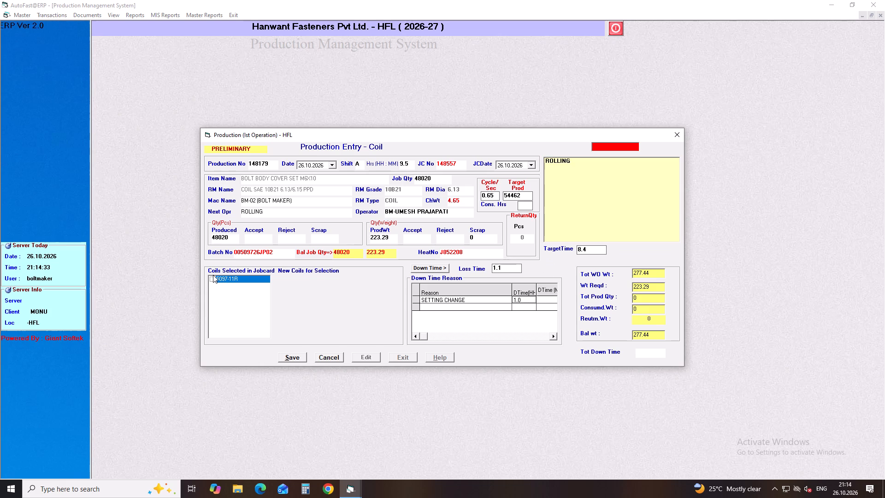
# Mark coil 5097-11R as used and save the job card 148557 production entry.
pyautogui.click(213, 275)
pyautogui.click(212, 280)
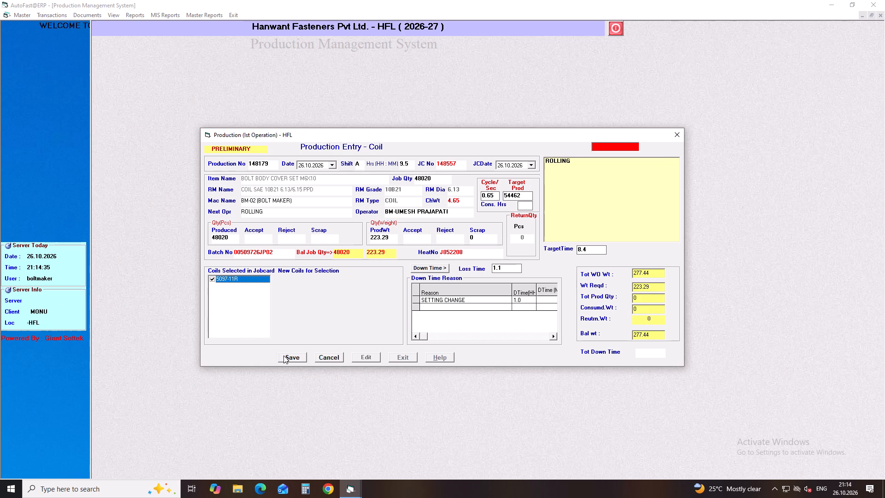
pyautogui.click(283, 356)
pyautogui.press('Return')
# Start a production entry dated 26.10.2026 with shift A and 9.5 hours, loading job card 148558 with its item details.
pyautogui.press('Return')
pyautogui.press('Return')
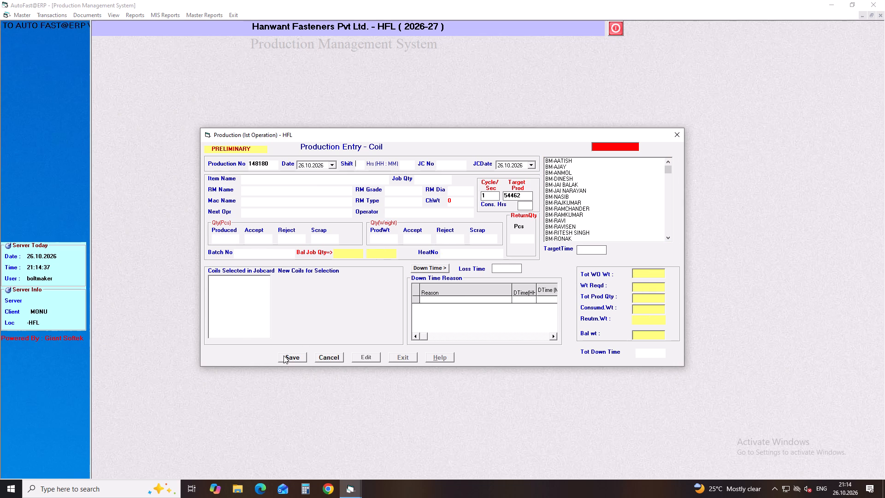
pyautogui.press('a')
pyautogui.press('Return')
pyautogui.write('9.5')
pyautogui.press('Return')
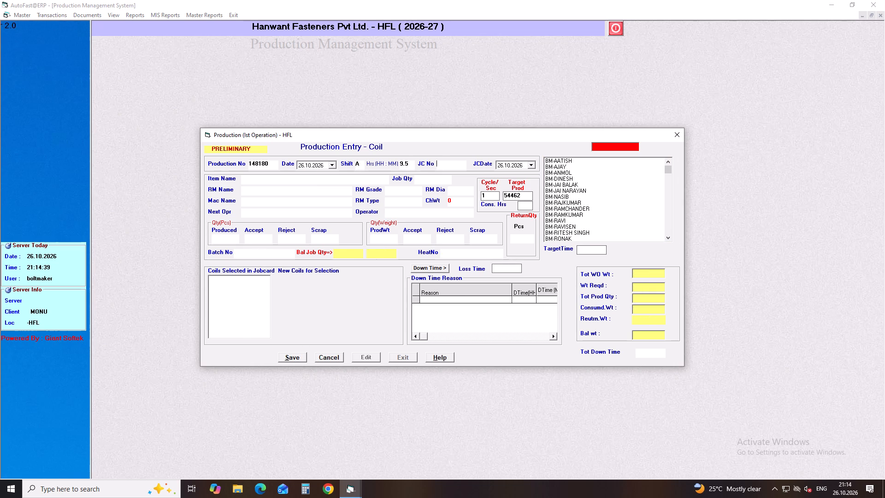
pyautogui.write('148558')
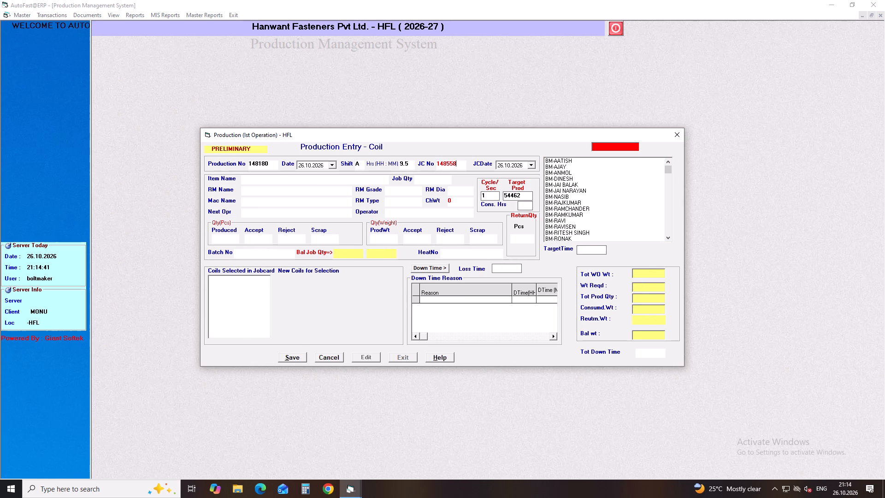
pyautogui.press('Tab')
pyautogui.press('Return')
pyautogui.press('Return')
# Assign the operator matching BM-SUK to the job card 148558 entry and enter 43010 pieces produced.
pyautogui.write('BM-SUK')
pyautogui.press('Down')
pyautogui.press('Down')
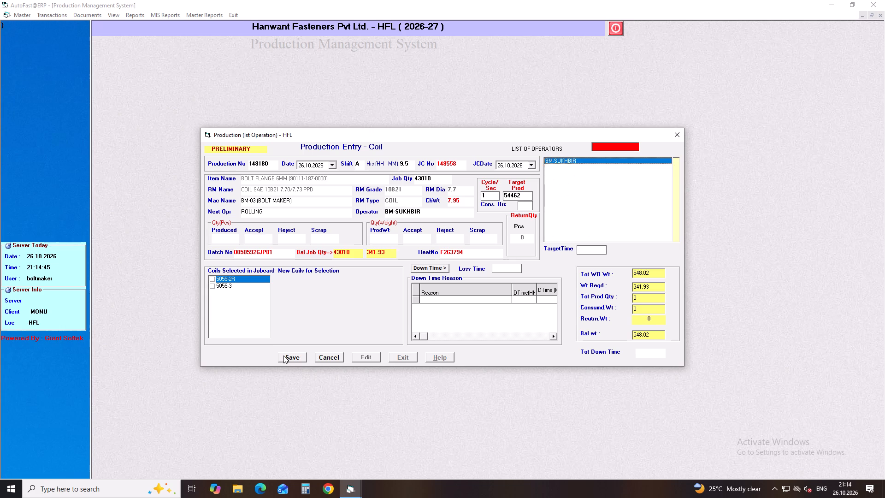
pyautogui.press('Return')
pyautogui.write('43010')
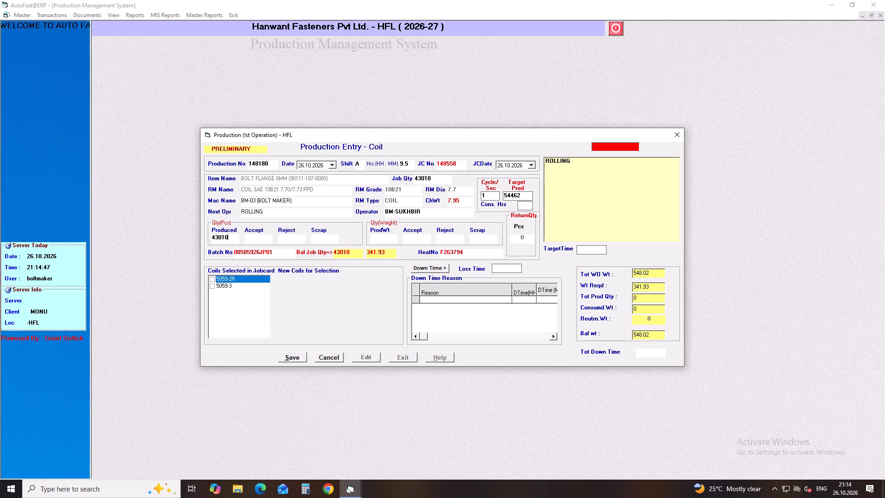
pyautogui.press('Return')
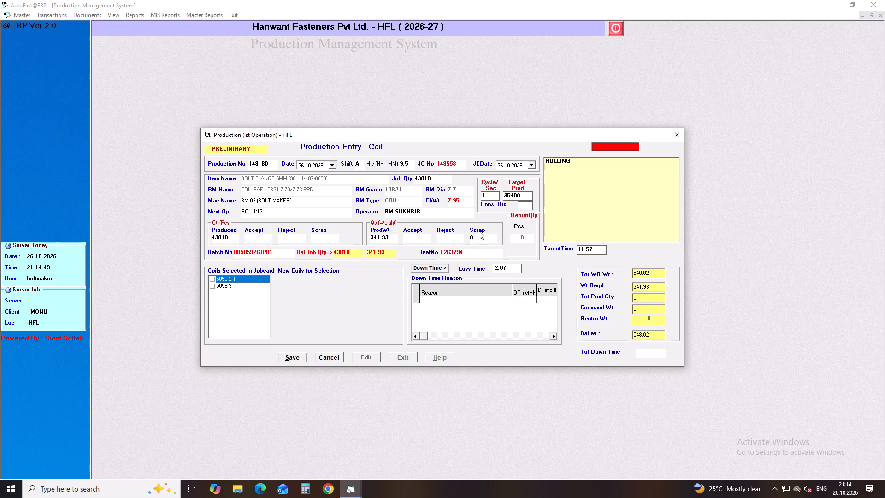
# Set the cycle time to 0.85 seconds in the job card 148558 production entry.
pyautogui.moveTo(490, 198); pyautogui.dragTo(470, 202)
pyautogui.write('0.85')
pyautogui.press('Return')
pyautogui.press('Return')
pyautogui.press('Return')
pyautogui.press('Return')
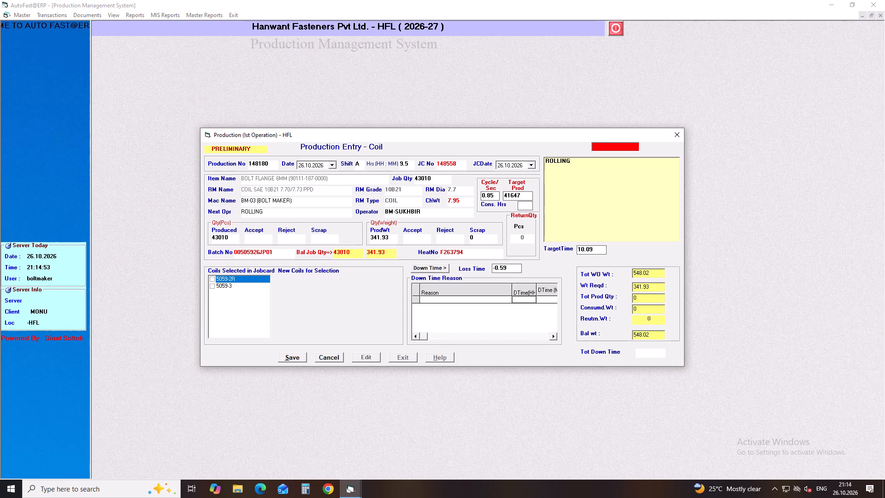
# Set the cycle time to 0.80 seconds in the job card 148558 production entry.
pyautogui.click(496, 197)
pyautogui.press('BackSpace')
pyautogui.press('0')
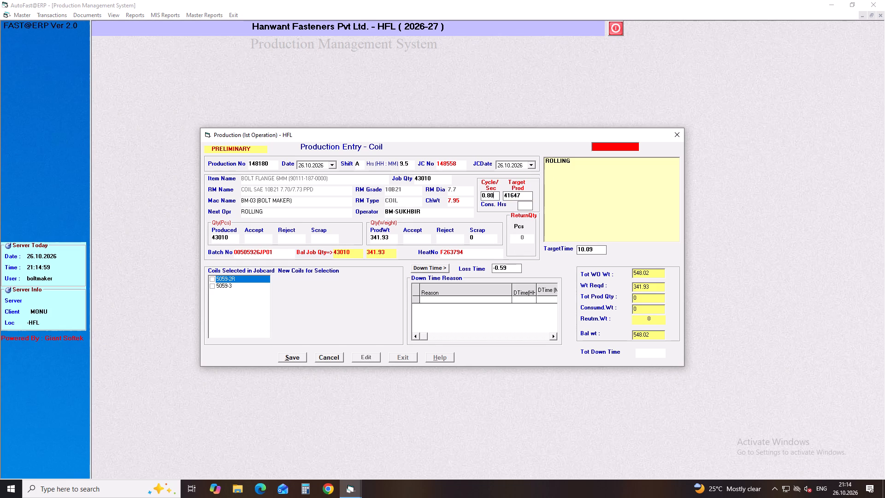
pyautogui.press('Return')
pyautogui.press('Return')
pyautogui.press('Return')
pyautogui.press('Return')
pyautogui.press('Return')
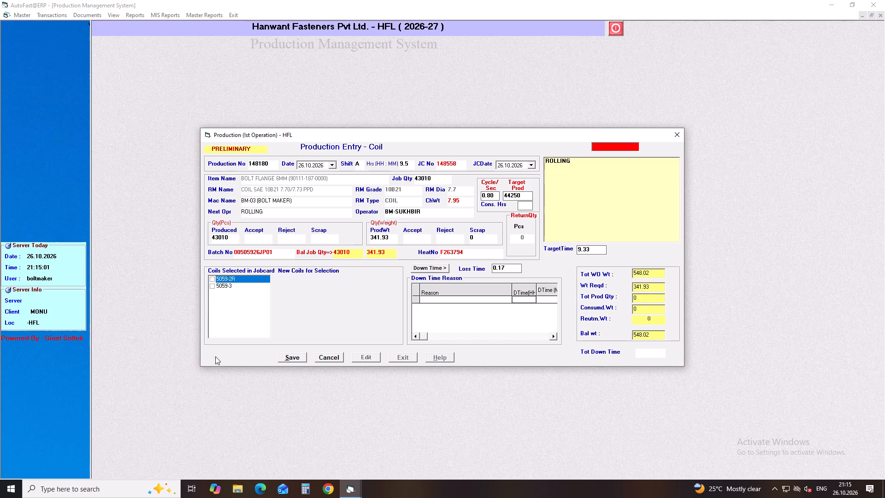
# Mark coils 5059-2R and 5059-3 as used and save the job card 148558 production entry.
pyautogui.click(211, 280)
pyautogui.click(211, 287)
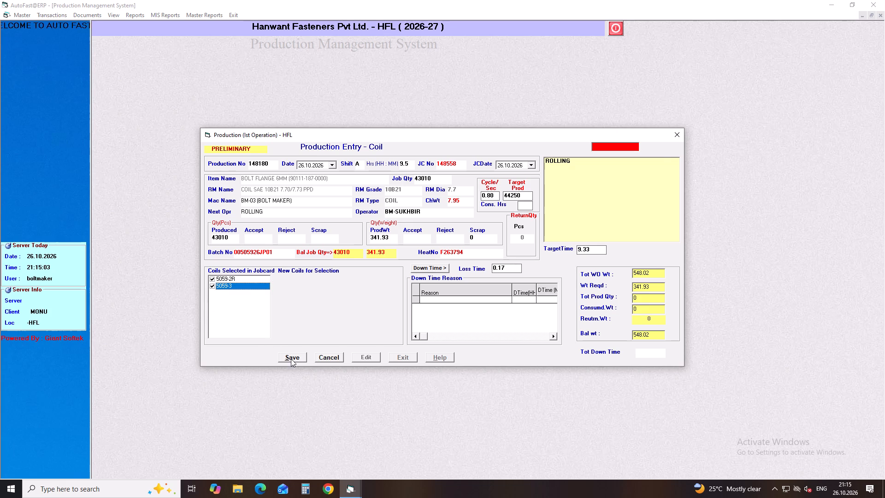
pyautogui.click(295, 361)
pyautogui.press('Return')
# Start a production entry dated 26.10.2026 with shift A and 9.5 hours, loading job card 148559 with its item details.
pyautogui.press('Return')
pyautogui.press('Return')
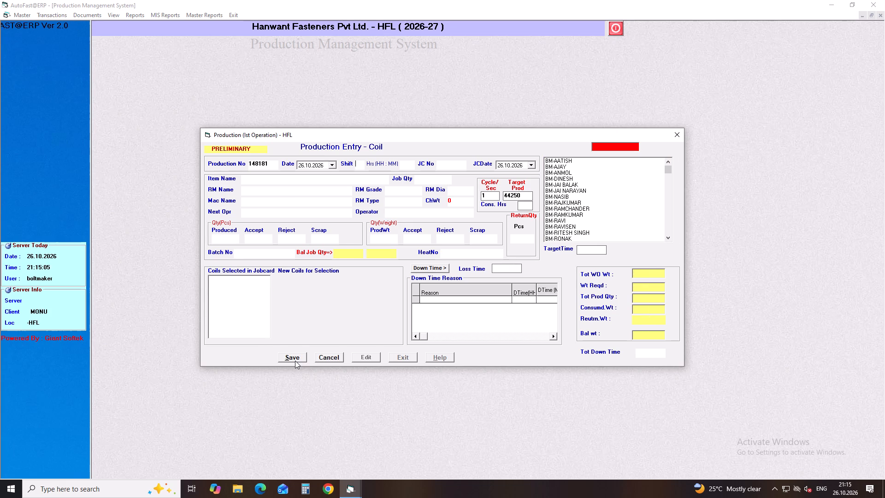
pyautogui.press('a')
pyautogui.press('Return')
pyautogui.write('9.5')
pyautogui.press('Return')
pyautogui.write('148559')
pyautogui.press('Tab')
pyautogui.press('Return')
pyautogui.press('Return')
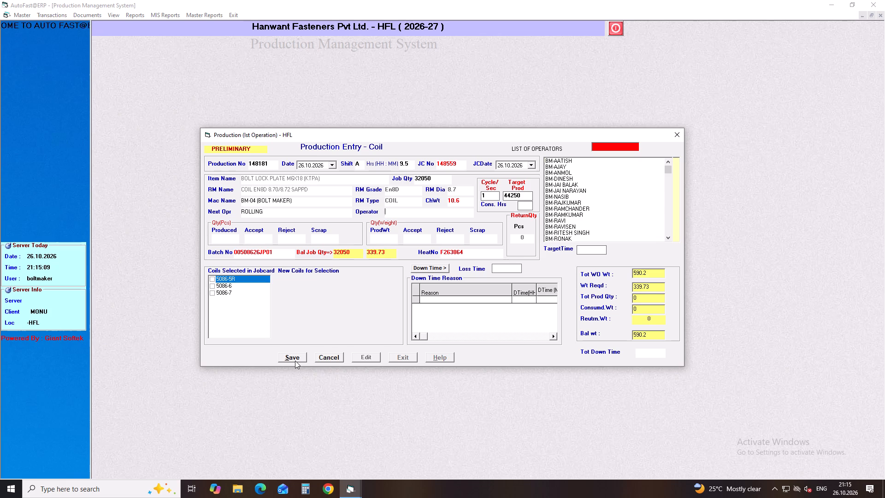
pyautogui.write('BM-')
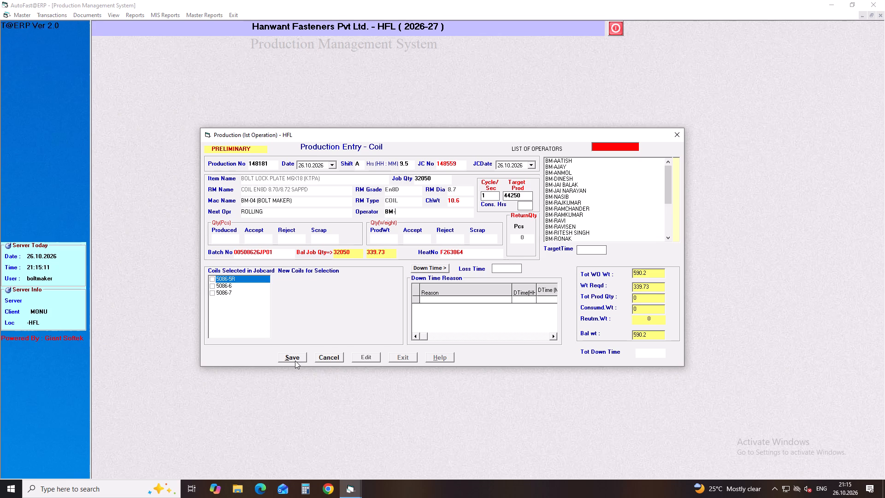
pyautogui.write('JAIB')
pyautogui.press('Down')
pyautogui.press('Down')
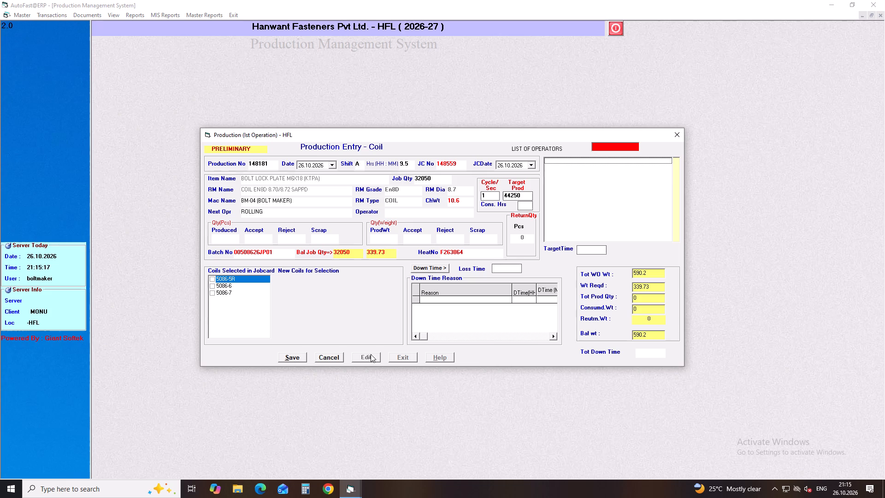
# Assign the first operator matching BM-JAI to the job card 148559 entry and enter 32050 pieces produced.
pyautogui.click(398, 210)
pyautogui.write('BM-JAI')
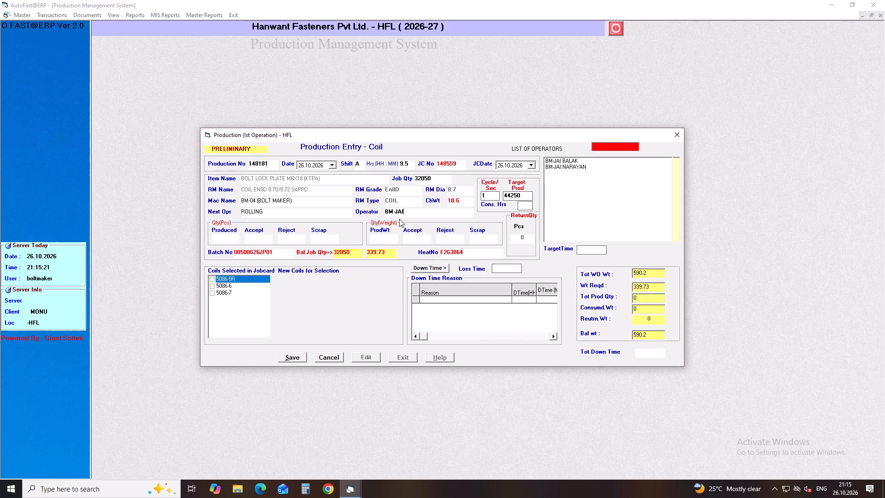
pyautogui.press('Down')
pyautogui.press('Down')
pyautogui.press('Return')
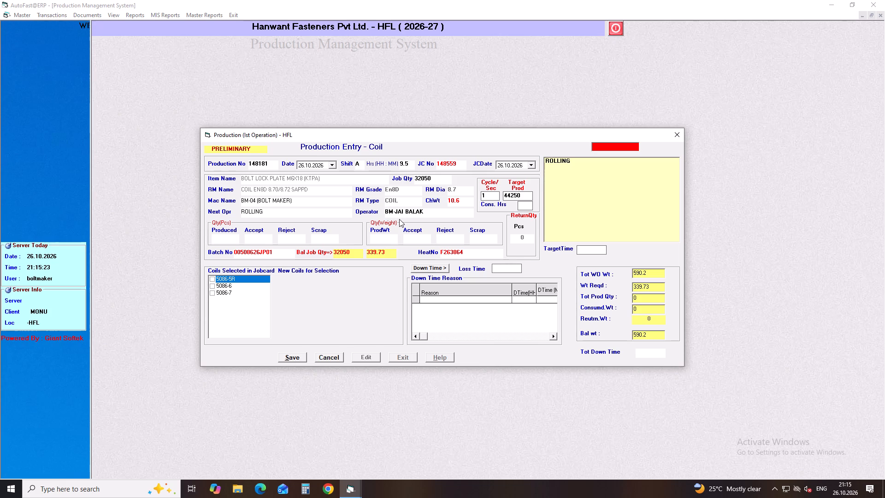
pyautogui.write('32050')
pyautogui.press('Return')
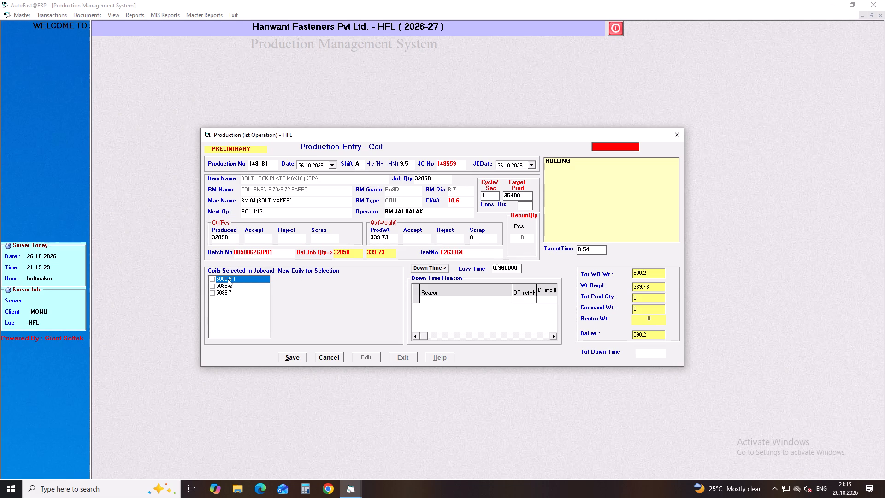
# Set the cycle time to 0.90 seconds in the job card 148559 production entry.
pyautogui.moveTo(494, 198); pyautogui.dragTo(467, 203)
pyautogui.write('0.90')
pyautogui.press('Return')
pyautogui.press('Return')
# Add TOOL CHANGE as the down time reason with a down time of 1.0 hours.
pyautogui.press('Return')
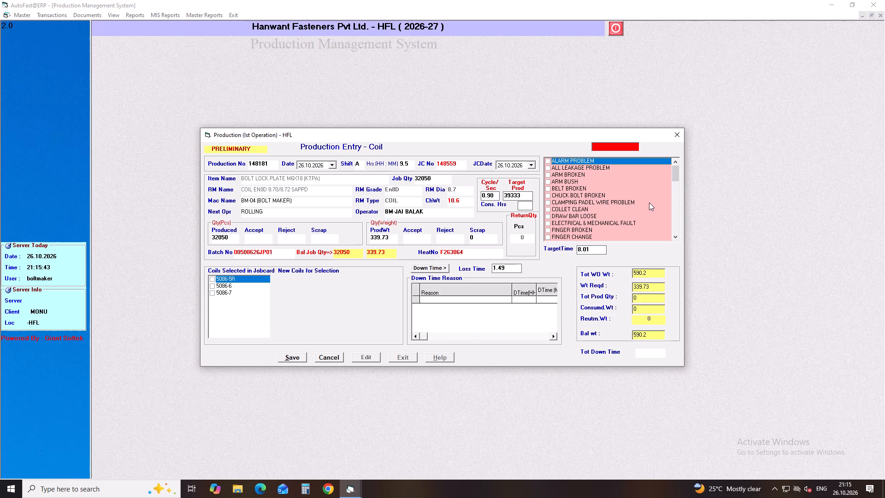
pyautogui.moveTo(675, 173); pyautogui.dragTo(679, 208)
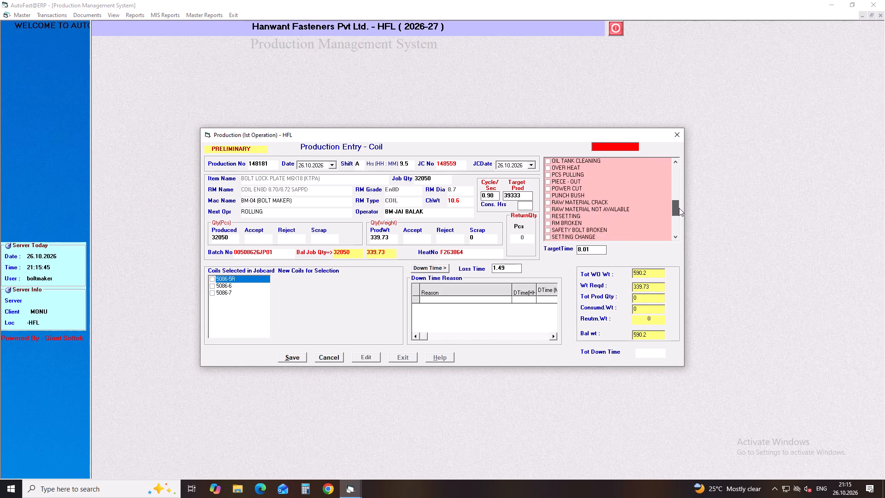
pyautogui.moveTo(679, 208); pyautogui.dragTo(680, 215)
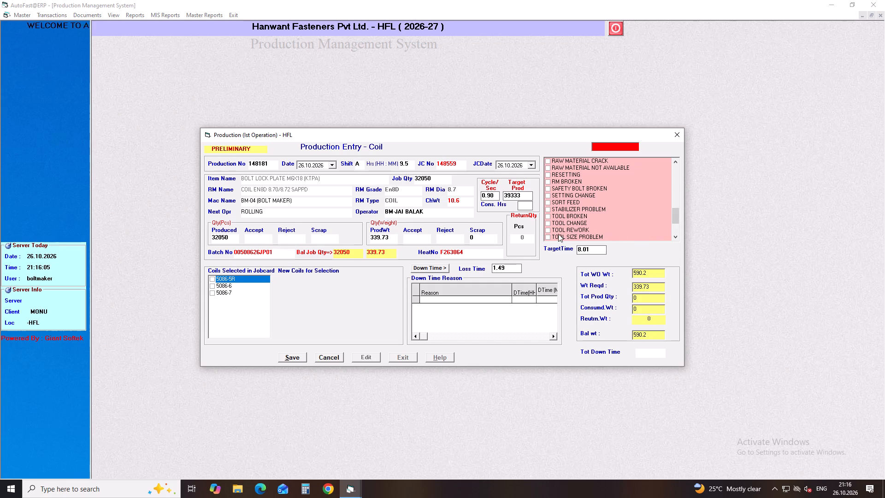
pyautogui.click(548, 225)
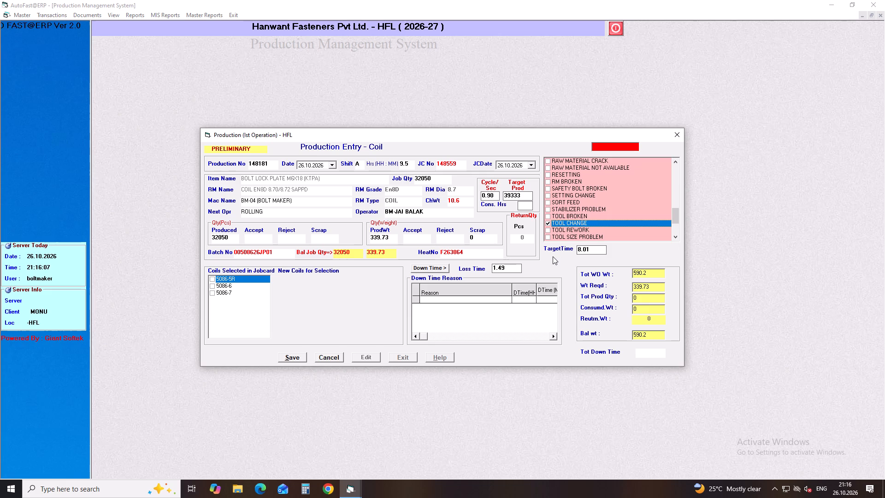
pyautogui.press('Return')
pyautogui.write('1.0')
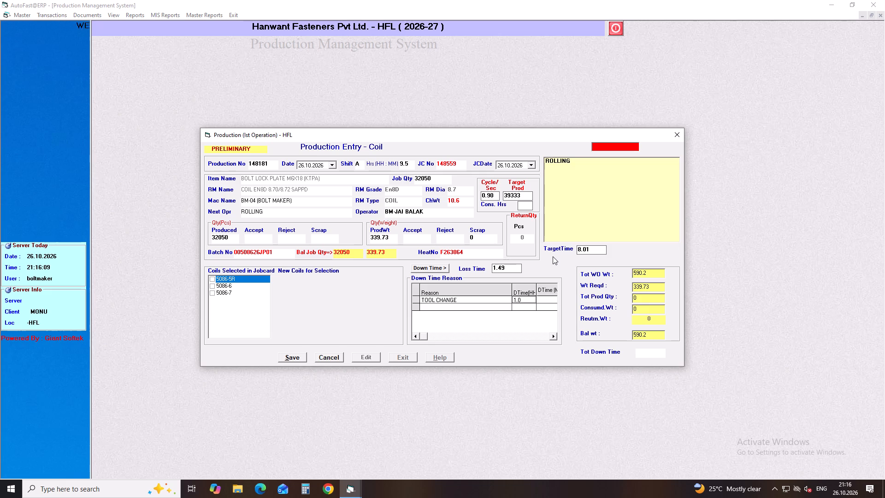
# Mark coils 5086-5R, 5086-6 and 5086-7 as used and save the job card 148559 production entry.
pyautogui.click(213, 279)
pyautogui.click(210, 288)
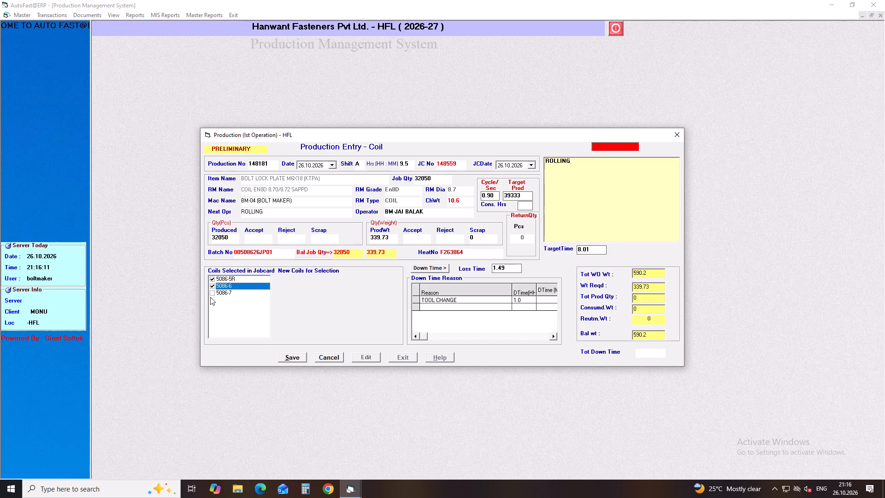
pyautogui.click(210, 297)
pyautogui.click(211, 294)
pyautogui.click(290, 353)
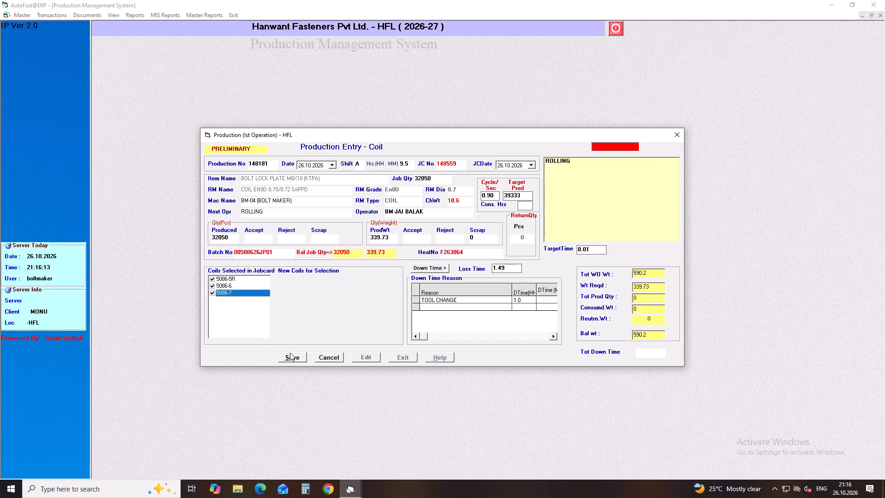
pyautogui.press('Return')
# Start a production entry dated 26.10.2026 with shift A and 9.5 hours, entering job card number 145860.
pyautogui.press('Return')
pyautogui.press('Return')
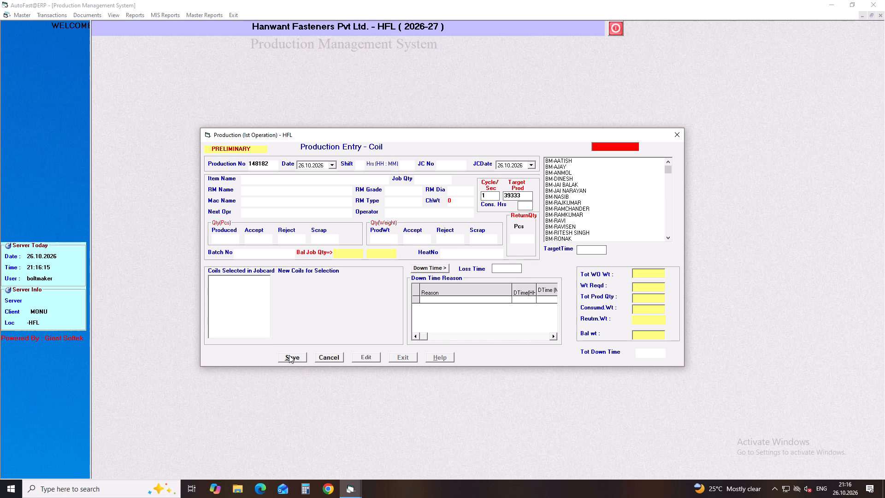
pyautogui.press('a')
pyautogui.press('Return')
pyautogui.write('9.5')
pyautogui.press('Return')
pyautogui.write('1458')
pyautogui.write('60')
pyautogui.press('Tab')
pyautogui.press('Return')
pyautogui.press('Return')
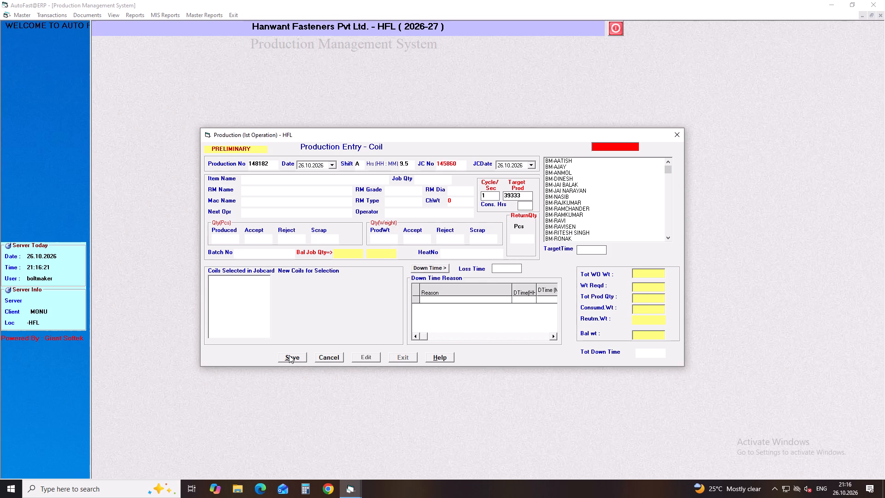
# Change the job card number to 148560 and load its item details.
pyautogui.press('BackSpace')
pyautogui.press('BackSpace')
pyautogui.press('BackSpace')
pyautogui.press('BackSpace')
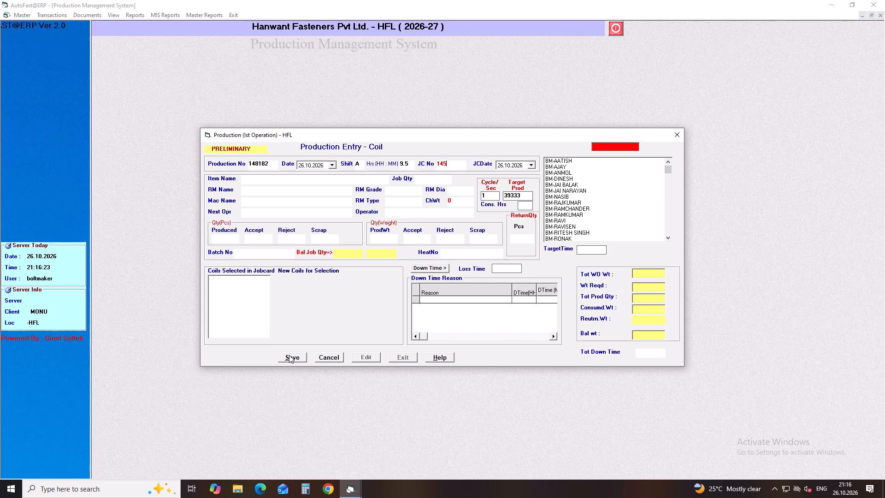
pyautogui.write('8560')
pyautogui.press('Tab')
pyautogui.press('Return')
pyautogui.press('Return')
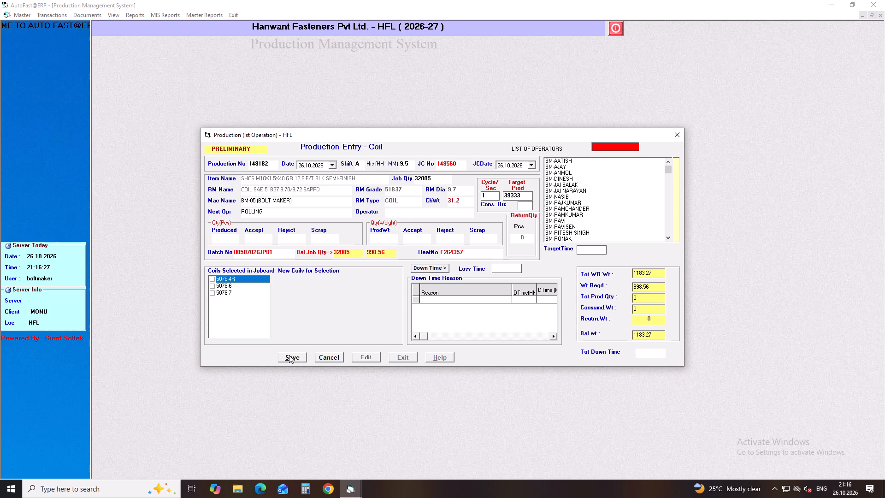
# Assign the operator matching BM-RAVIS to the job card 148560 entry and enter 32005 pieces produced.
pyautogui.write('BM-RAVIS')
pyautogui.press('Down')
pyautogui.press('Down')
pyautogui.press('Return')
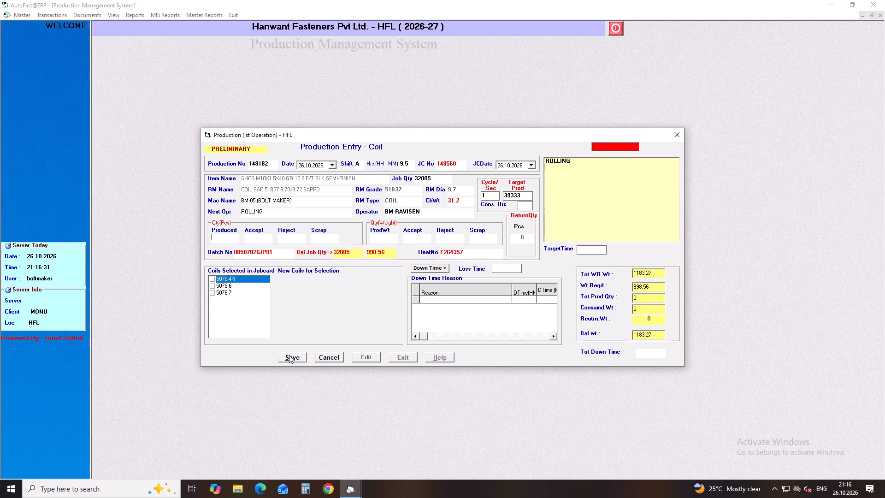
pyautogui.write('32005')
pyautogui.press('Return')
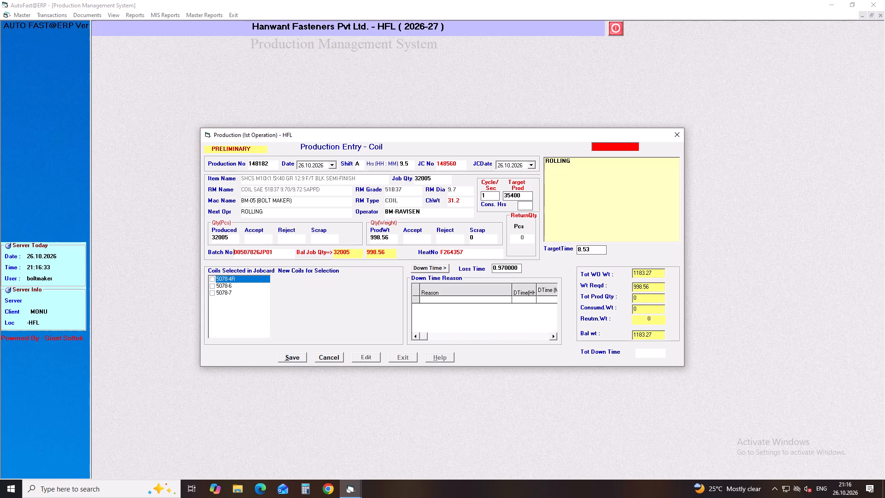
# Mark coils 5078-4R, 5078-6 and 5078-7 as used and save the job card 148560 production entry.
pyautogui.click(211, 279)
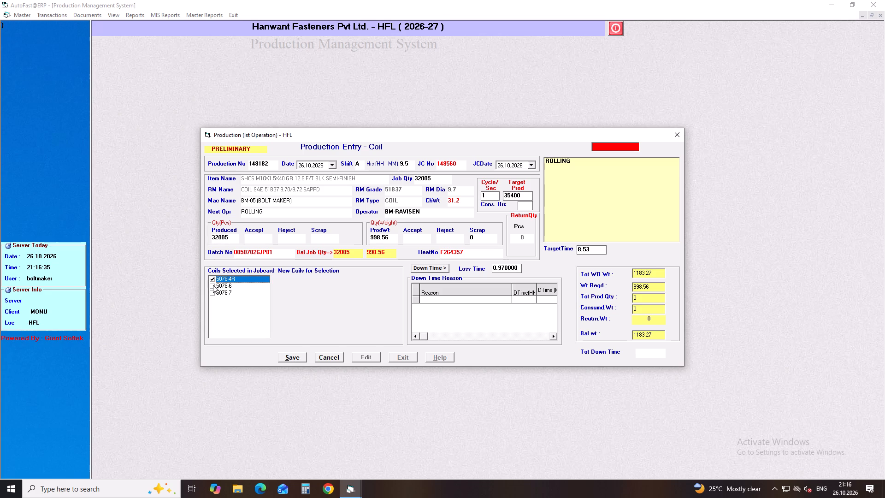
pyautogui.click(213, 285)
pyautogui.click(209, 295)
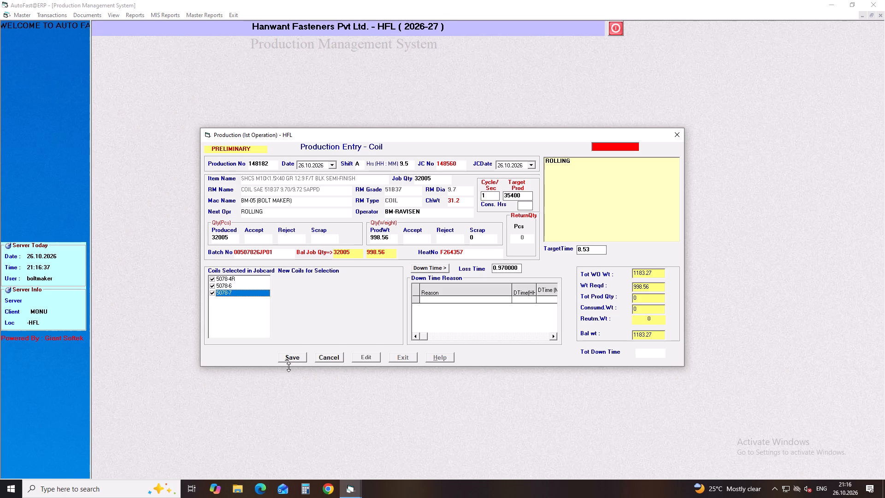
pyautogui.click(289, 367)
pyautogui.click(291, 359)
pyautogui.press('Return')
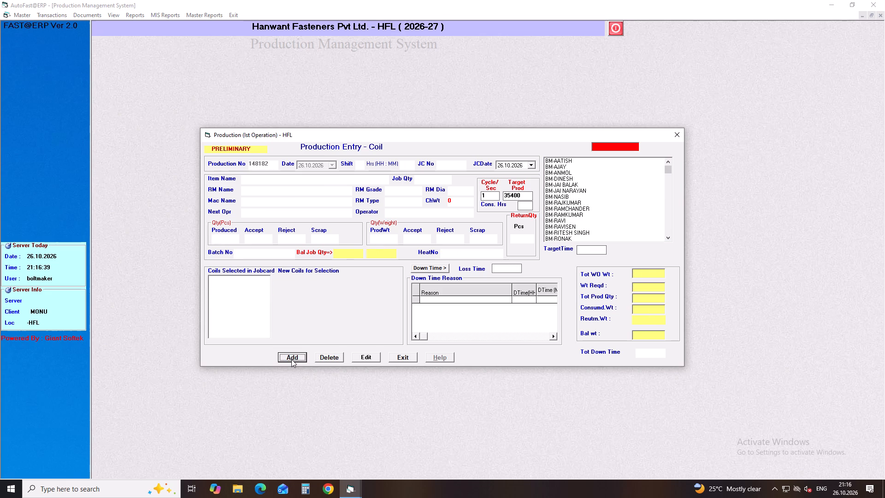
# Start a production entry dated 26.10.2026 with shift A and 9.5 hours, and load job card 148561.
pyautogui.press('Return')
pyautogui.press('Return')
pyautogui.press('a')
pyautogui.press('Return')
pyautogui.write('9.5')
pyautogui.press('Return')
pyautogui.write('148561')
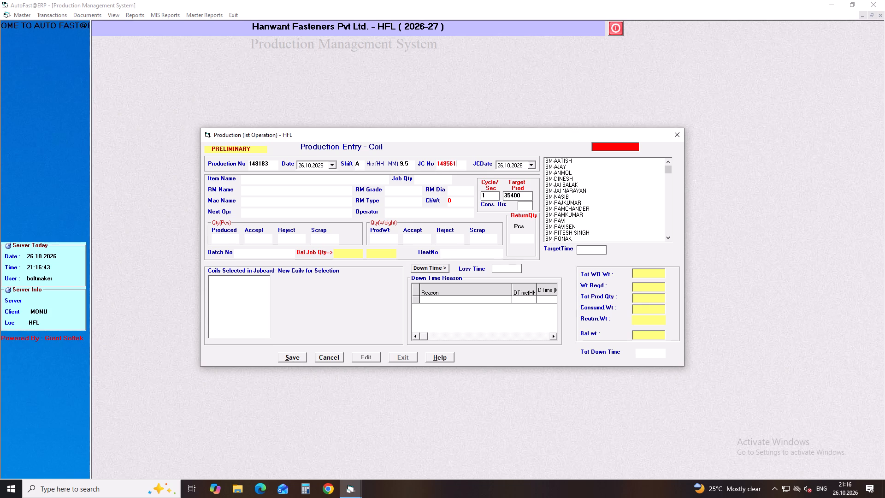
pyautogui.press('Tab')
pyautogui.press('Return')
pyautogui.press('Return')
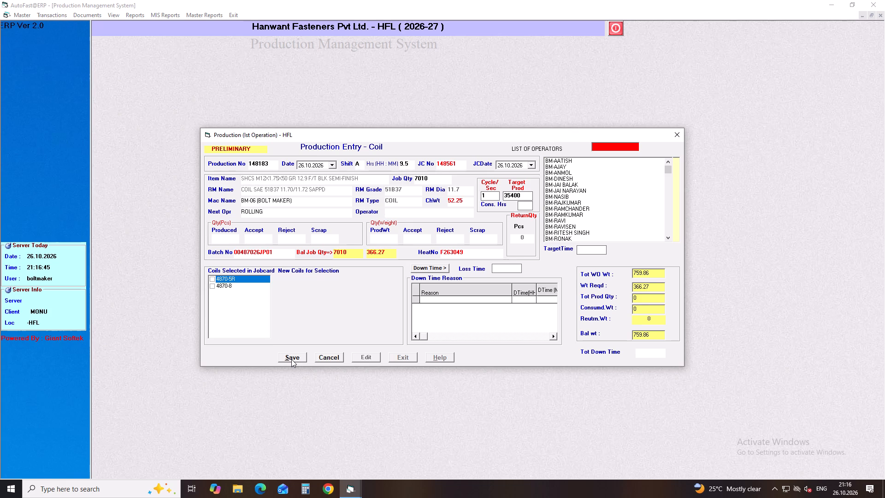
# Assign operator BM-AJAY to the job card 148561 entry and enter 7010 pieces produced.
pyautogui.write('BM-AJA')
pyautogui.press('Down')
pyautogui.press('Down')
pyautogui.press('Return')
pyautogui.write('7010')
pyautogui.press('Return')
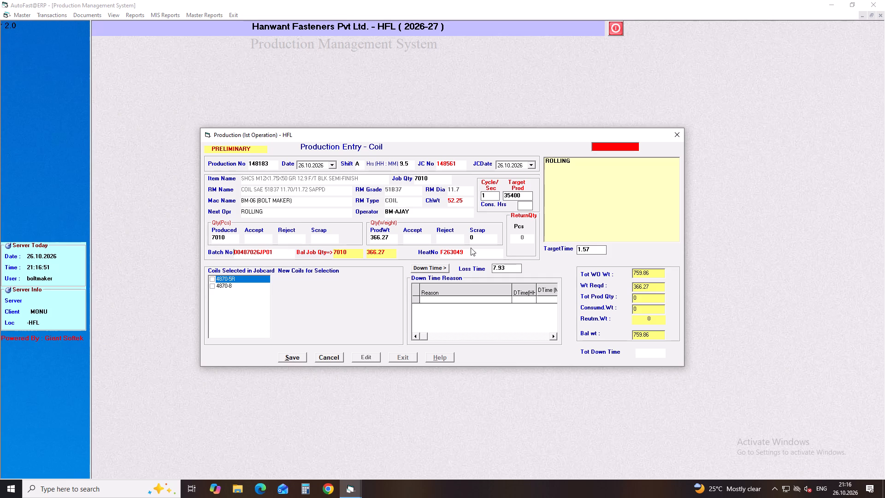
# Set the cycle time of the job card 148561 entry to 1.45 seconds and recalculate its target and loss time.
pyautogui.click(489, 196)
pyautogui.write('.5')
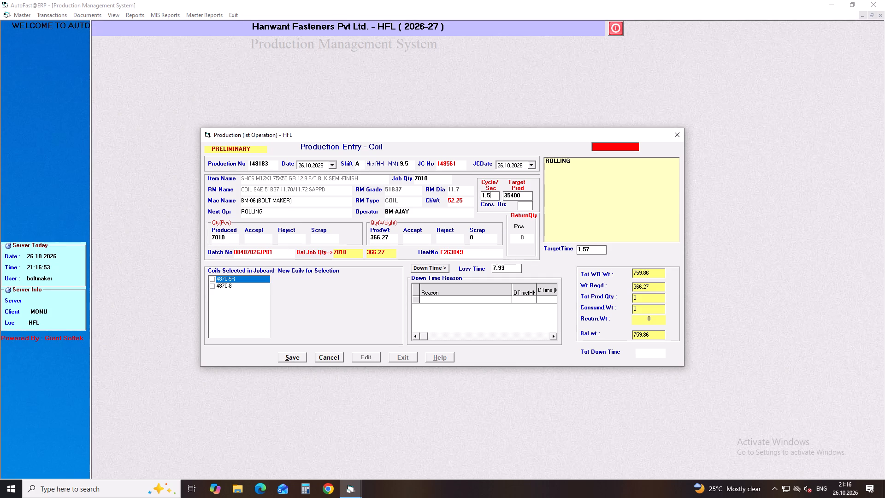
pyautogui.press('Return')
pyautogui.press('Return')
pyautogui.press('Return')
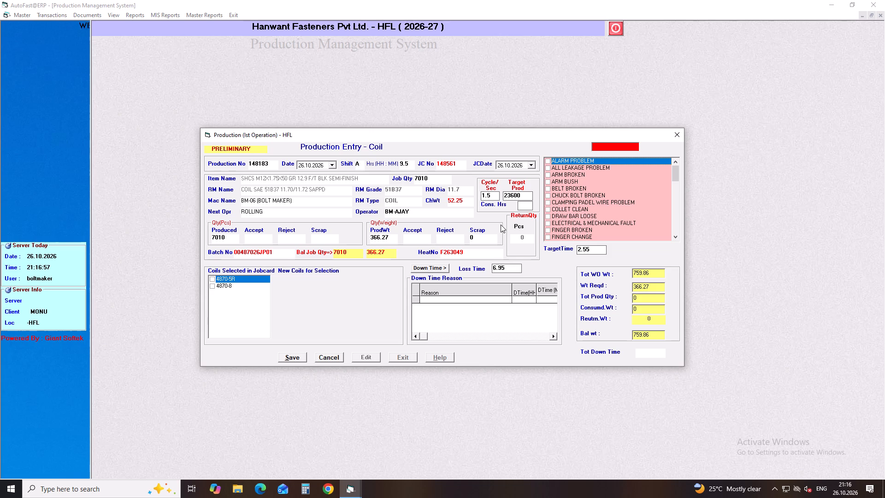
pyautogui.click(498, 195)
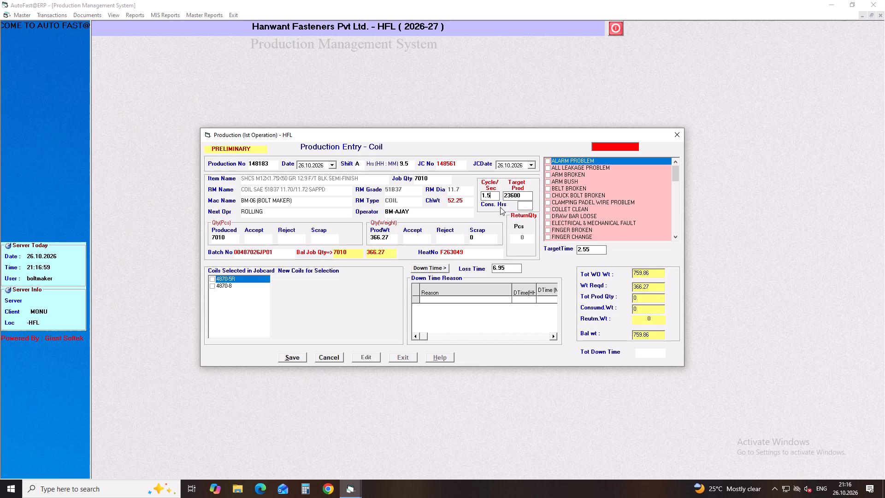
pyautogui.press('BackSpace')
pyautogui.write('45')
pyautogui.press('Return')
pyautogui.press('Return')
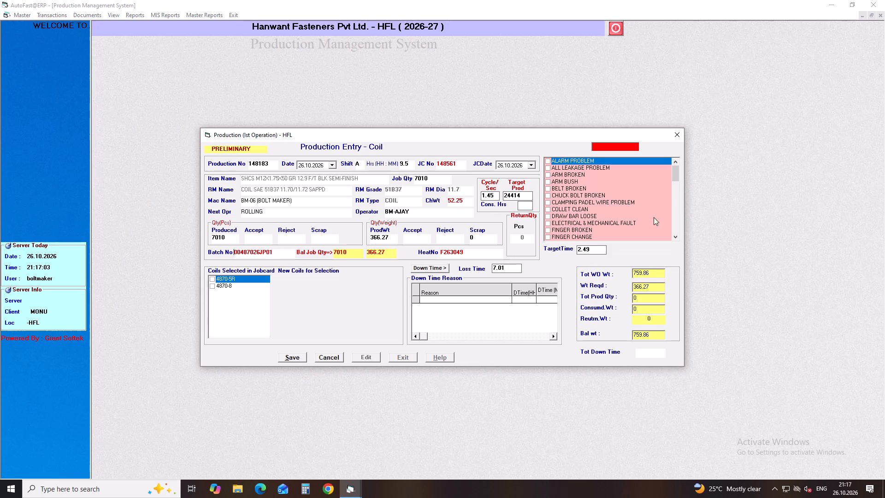
# Record 7.0 hours of down time with the reason SETTING CHANGE on the job card 148561 entry.
pyautogui.moveTo(673, 177); pyautogui.dragTo(674, 211)
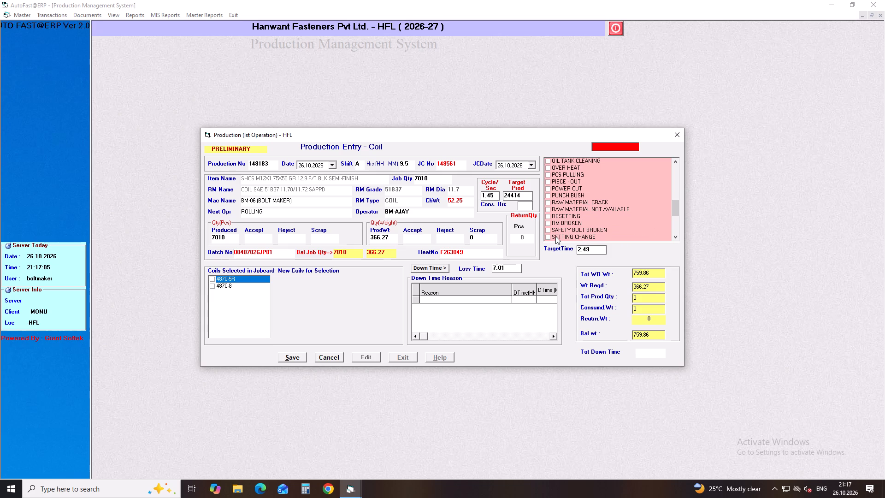
pyautogui.click(548, 237)
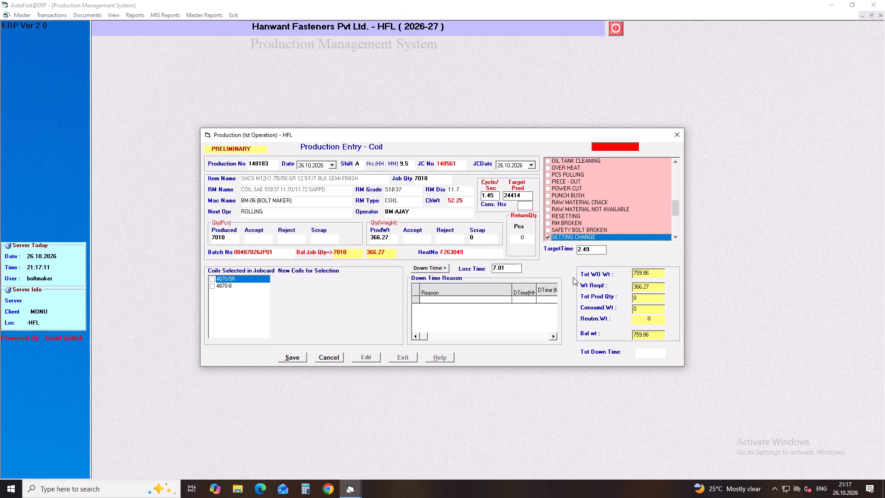
pyautogui.press('Return')
pyautogui.write('7.0')
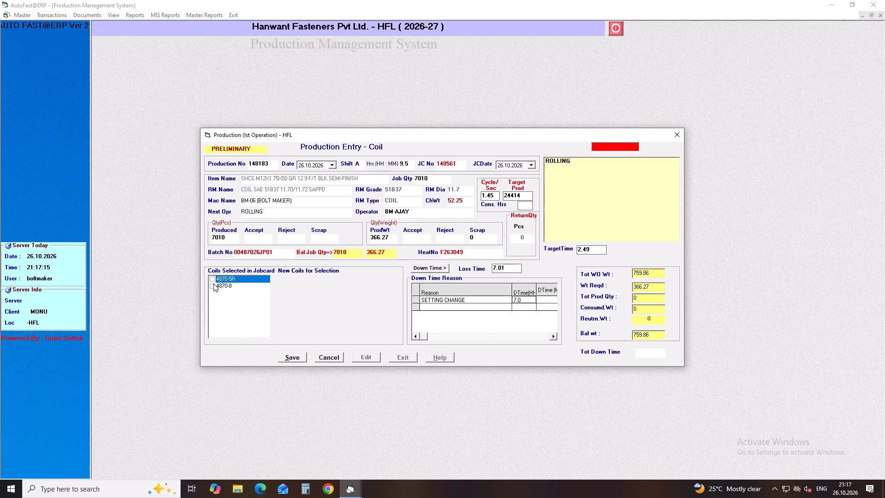
# Mark coils 4870-5R and 4870-8 as used and save the job card 148561 production entry.
pyautogui.click(212, 280)
pyautogui.click(212, 284)
pyautogui.click(295, 360)
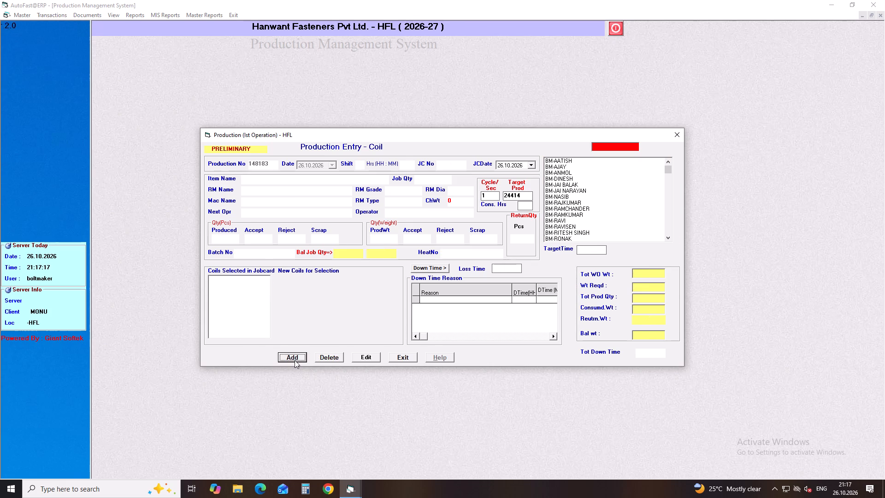
# Start a production entry dated 26.10.2026 with shift A and 9.5 hours, and load job card 148562.
pyautogui.press('Return')
pyautogui.press('Return')
pyautogui.press('Return')
pyautogui.press('a')
pyautogui.press('Return')
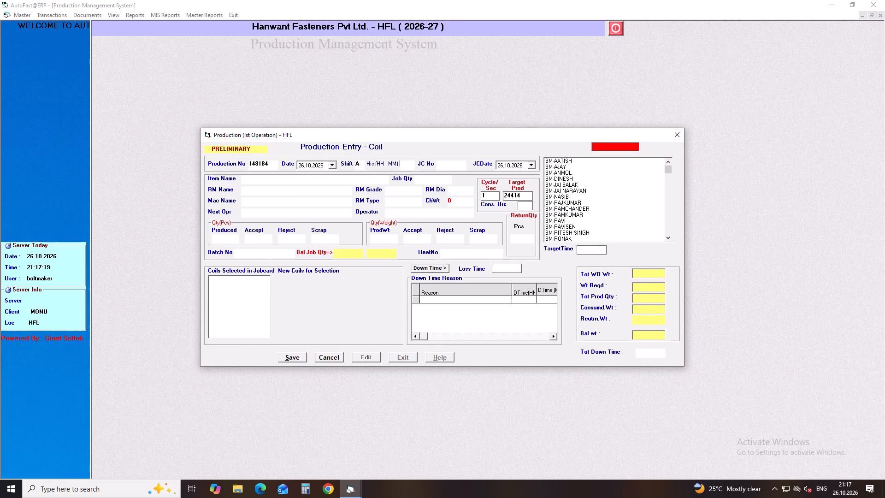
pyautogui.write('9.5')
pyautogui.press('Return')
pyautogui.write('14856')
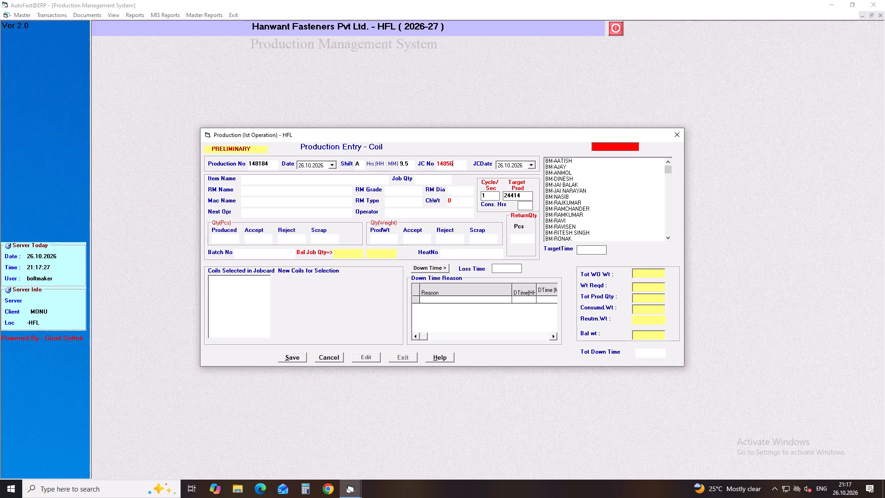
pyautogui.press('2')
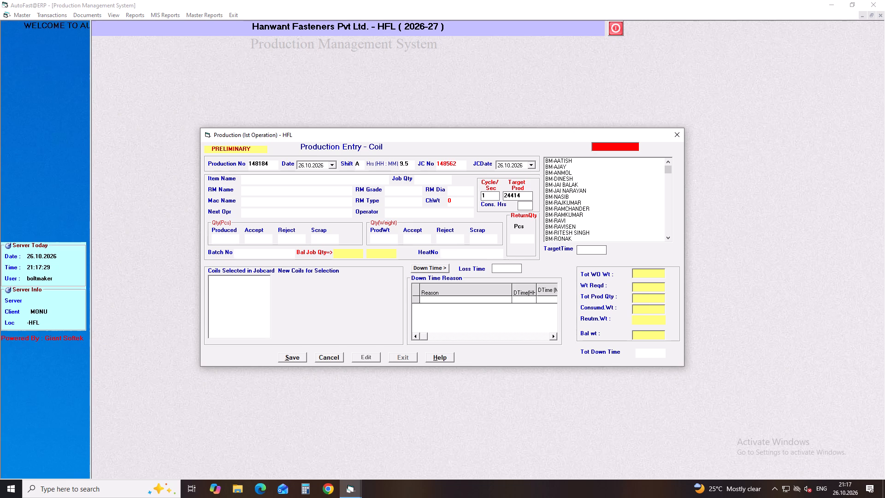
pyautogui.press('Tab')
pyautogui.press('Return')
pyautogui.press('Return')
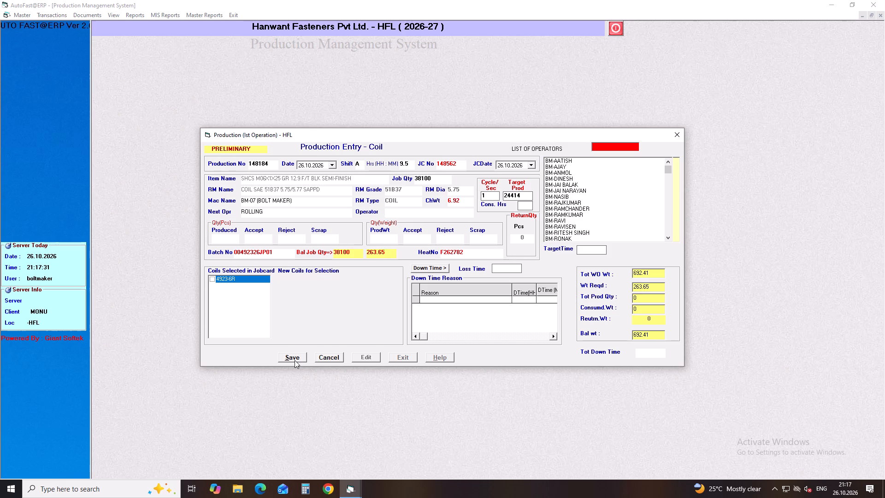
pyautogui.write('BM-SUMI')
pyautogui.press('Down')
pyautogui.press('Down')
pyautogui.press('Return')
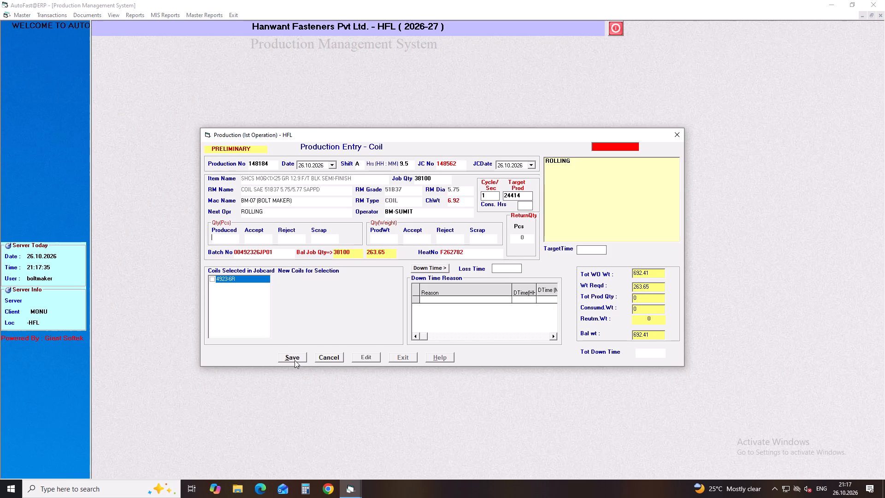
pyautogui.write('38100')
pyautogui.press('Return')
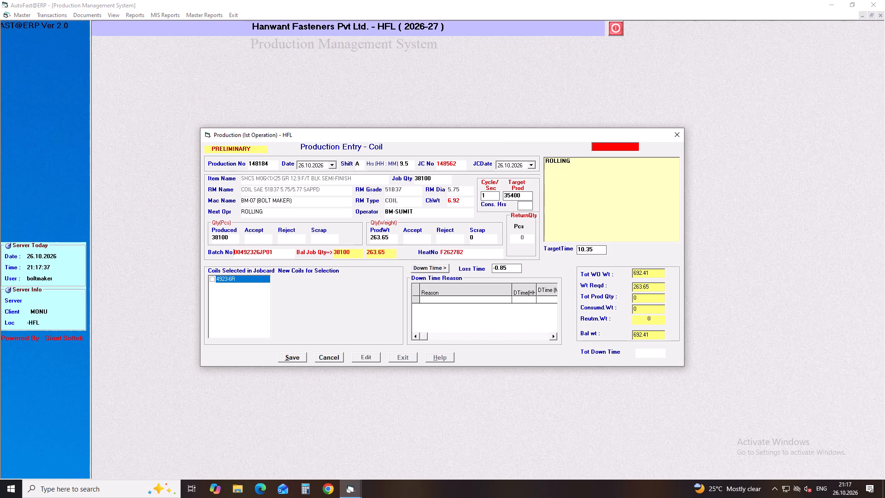
# Set the cycle time of the job card 148562 entry to 0.85 seconds, leaving the down time reasons empty.
pyautogui.moveTo(492, 196); pyautogui.dragTo(455, 201)
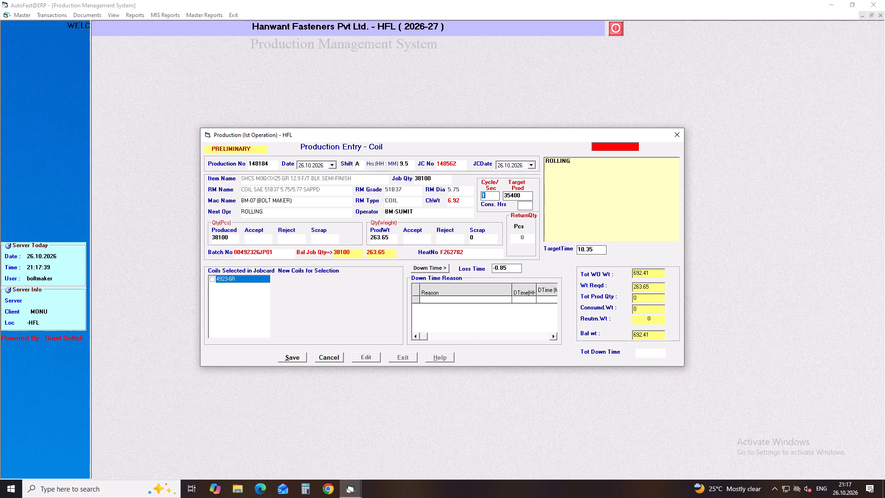
pyautogui.write('0.85')
pyautogui.press('Return')
pyautogui.press('Return')
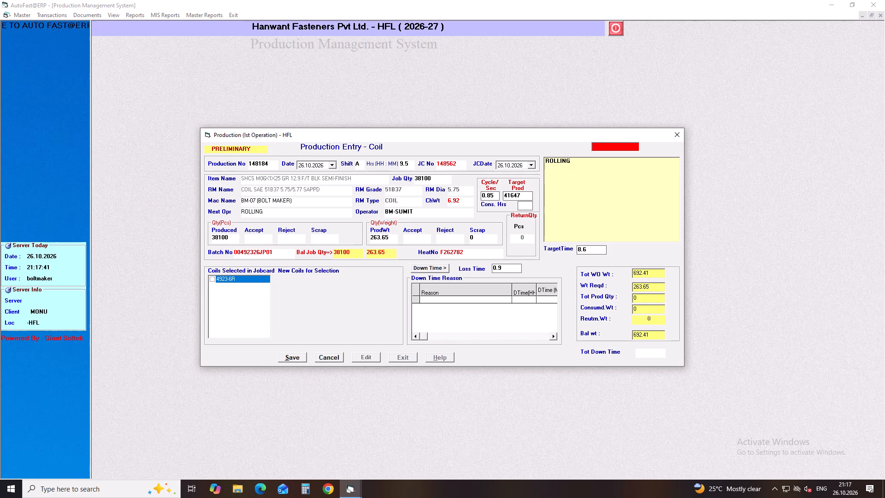
pyautogui.press('Return')
pyautogui.press('Return')
pyautogui.press('Return')
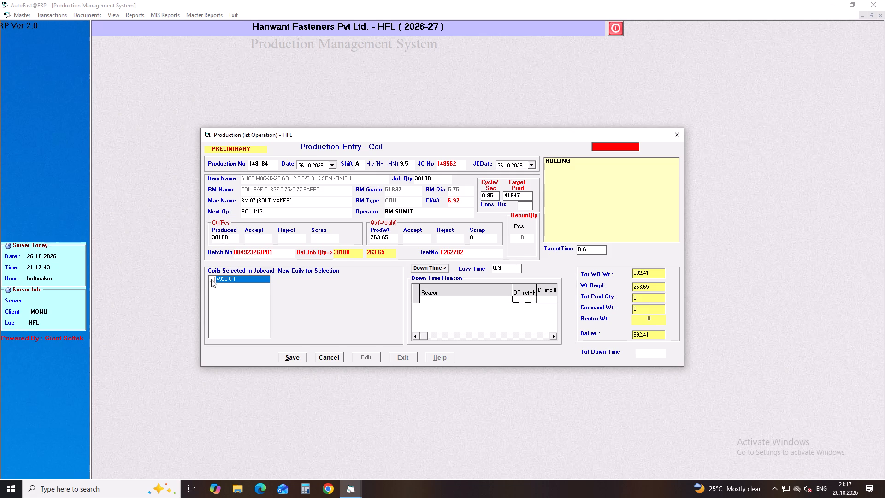
# Mark coil 4923-6R as used and save the job card 148562 production entry.
pyautogui.click(211, 278)
pyautogui.click(297, 359)
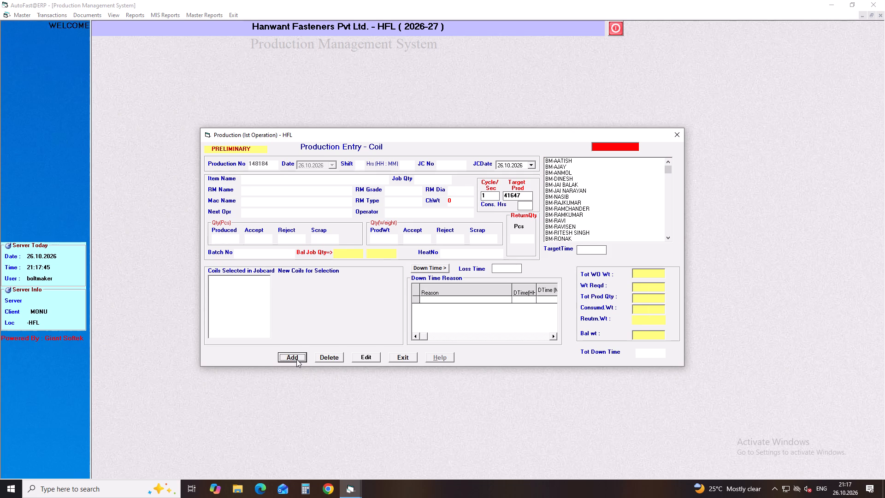
# Start a production entry dated 26.10.2026 with shift A and 9.5 hours, and load job card 148563.
pyautogui.press('Return')
pyautogui.press('Return')
pyautogui.press('Return')
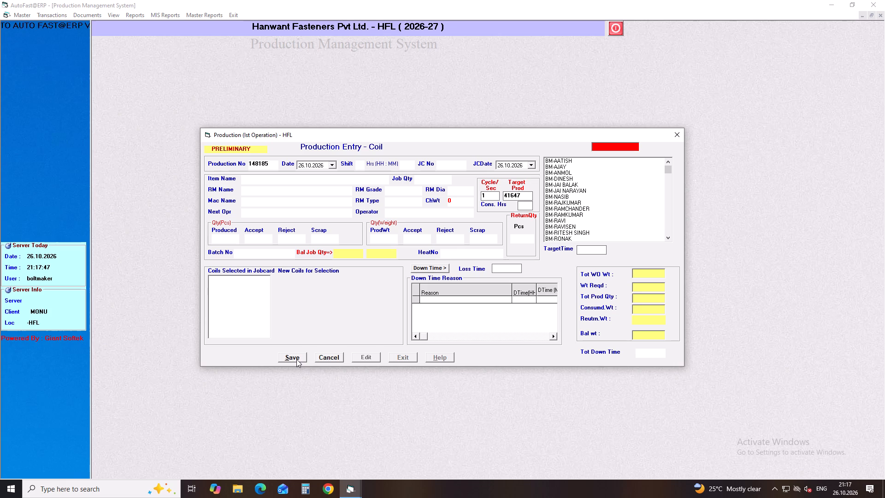
pyautogui.press('a')
pyautogui.press('Return')
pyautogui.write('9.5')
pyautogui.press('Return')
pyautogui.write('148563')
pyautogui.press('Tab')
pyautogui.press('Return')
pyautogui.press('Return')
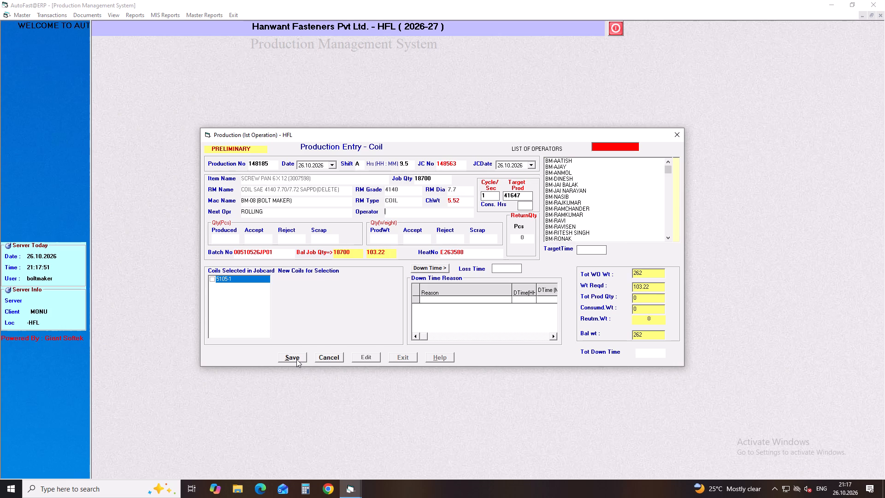
# Assign the operator matching BM-VIP to the job card 148563 entry and enter 18700 pieces produced.
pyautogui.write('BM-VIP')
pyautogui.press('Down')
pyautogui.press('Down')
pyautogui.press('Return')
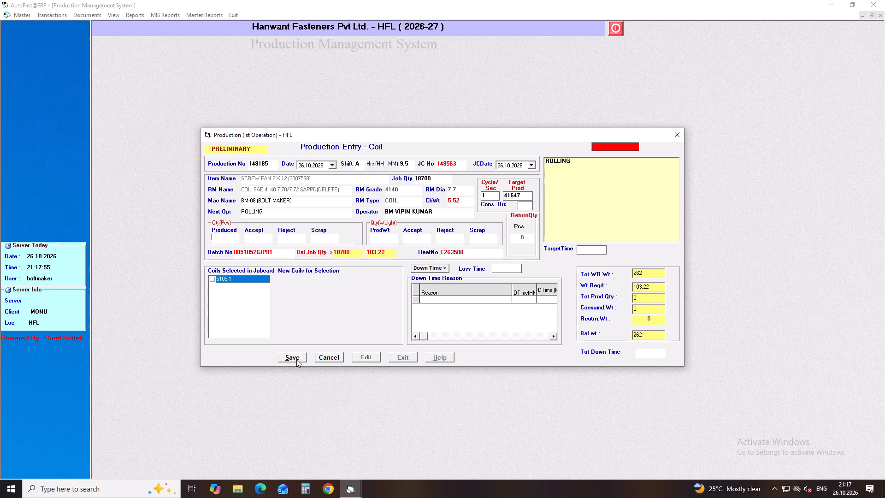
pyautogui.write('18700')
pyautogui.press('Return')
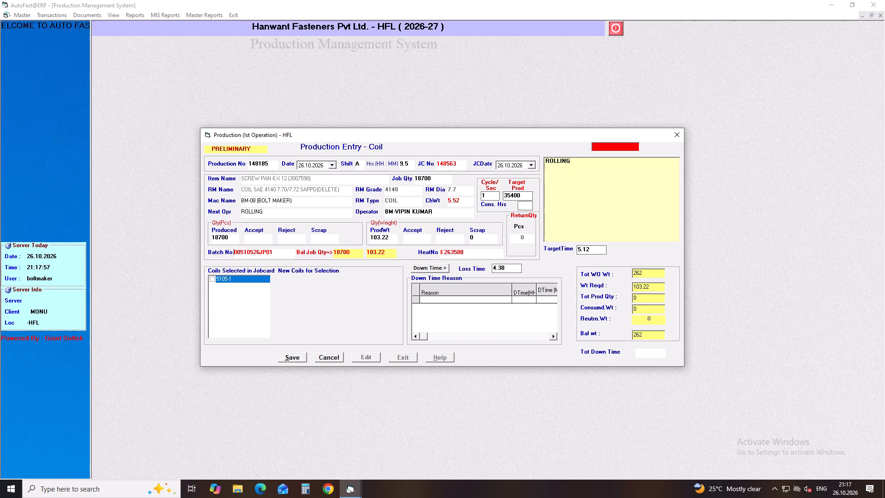
# Set the cycle time of the job card 148563 entry to 0.90 seconds and recalculate its target and loss time.
pyautogui.moveTo(487, 199); pyautogui.dragTo(477, 199)
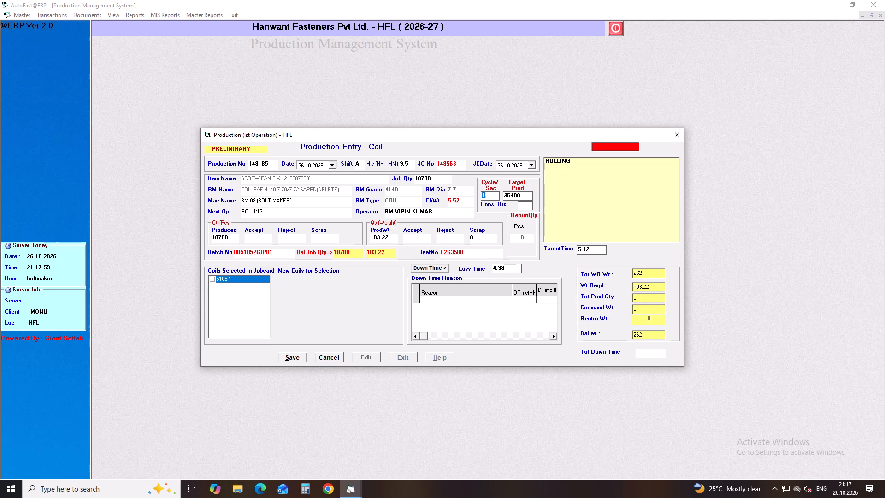
pyautogui.moveTo(477, 199); pyautogui.dragTo(471, 199)
pyautogui.write('0.90')
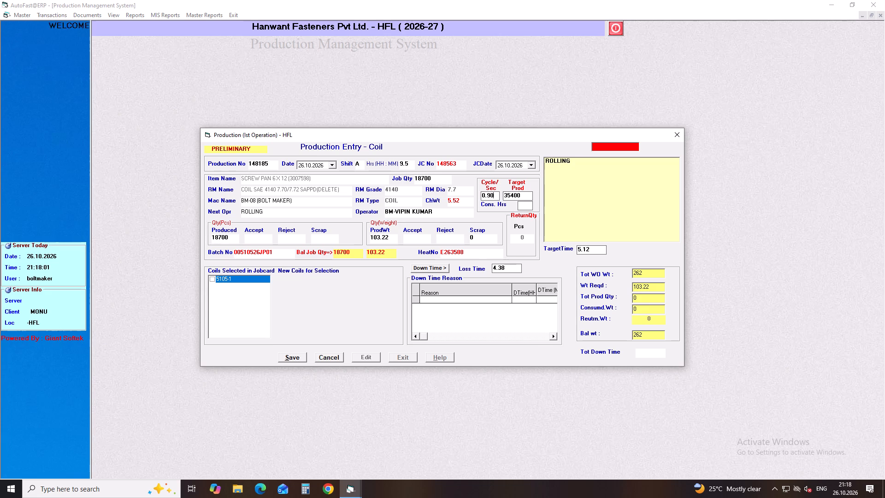
pyautogui.press('Return')
pyautogui.press('Return')
pyautogui.press('Return')
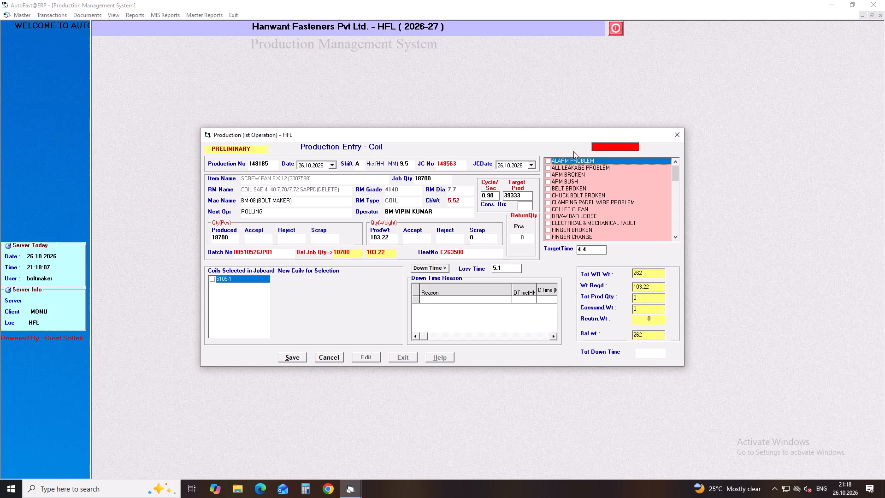
# Record 5.0 hours of down time with the reason TOOL CHANGE on the job card 148563 entry.
pyautogui.moveTo(673, 170); pyautogui.dragTo(678, 209)
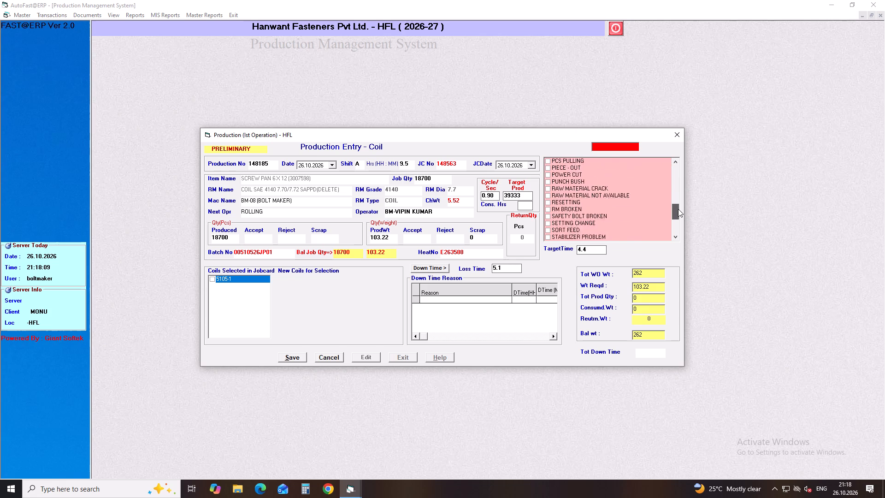
pyautogui.moveTo(678, 209); pyautogui.dragTo(679, 211)
pyautogui.click(547, 231)
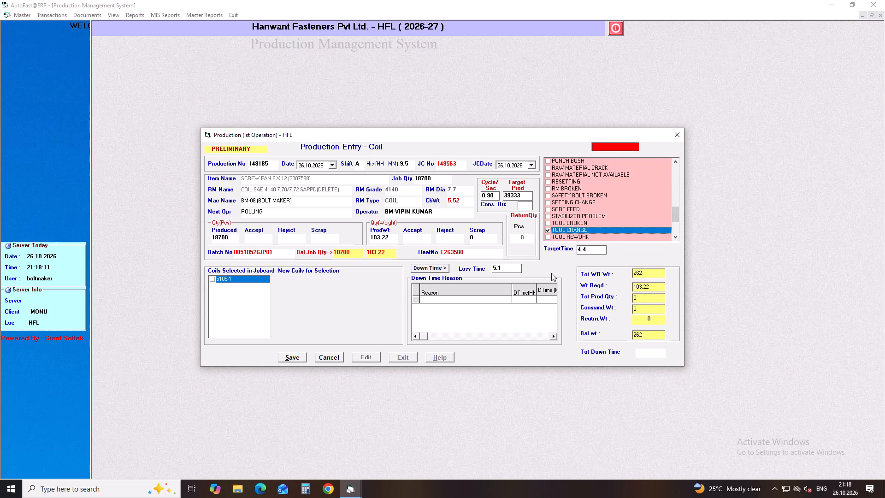
pyautogui.press('Return')
pyautogui.write('5.0')
# Mark coil 5105-1 as used and save the job card 148563 production entry.
pyautogui.click(212, 278)
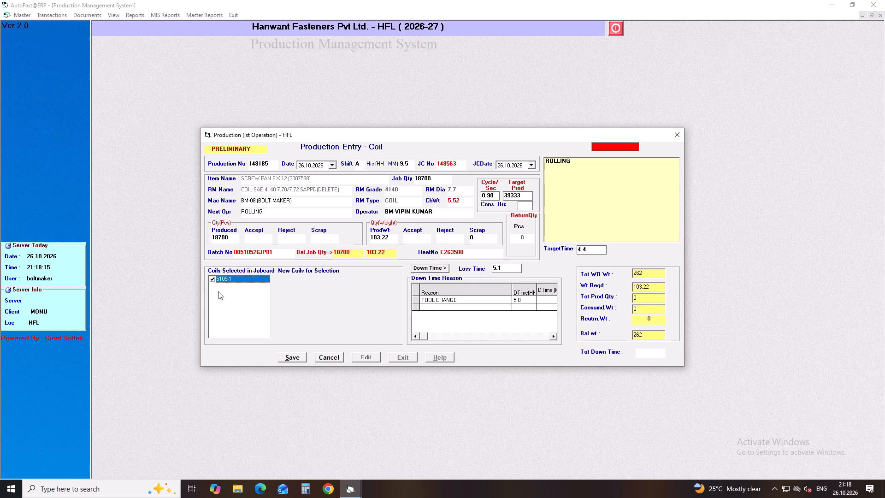
pyautogui.click(284, 356)
# Start a production entry dated 26.10.2026 with shift A and 9.5 hours, and load job card 148564.
pyautogui.press('Return')
pyautogui.press('Return')
pyautogui.press('Return')
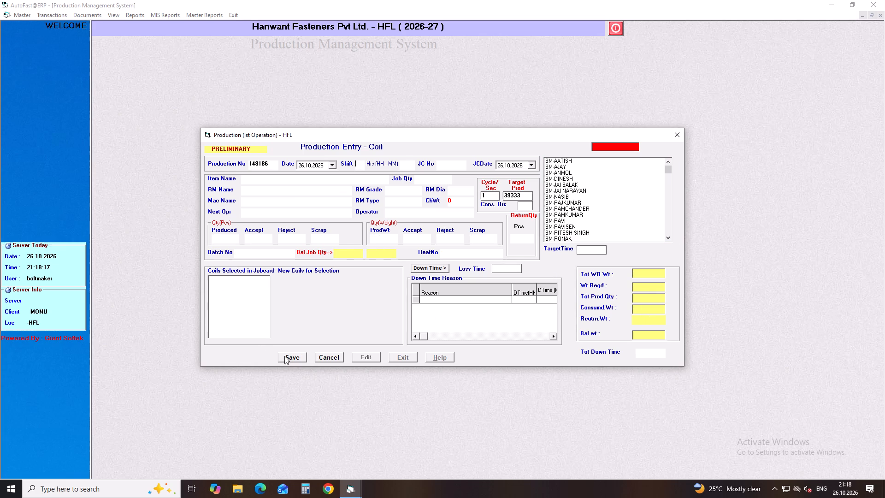
pyautogui.press('a')
pyautogui.press('Return')
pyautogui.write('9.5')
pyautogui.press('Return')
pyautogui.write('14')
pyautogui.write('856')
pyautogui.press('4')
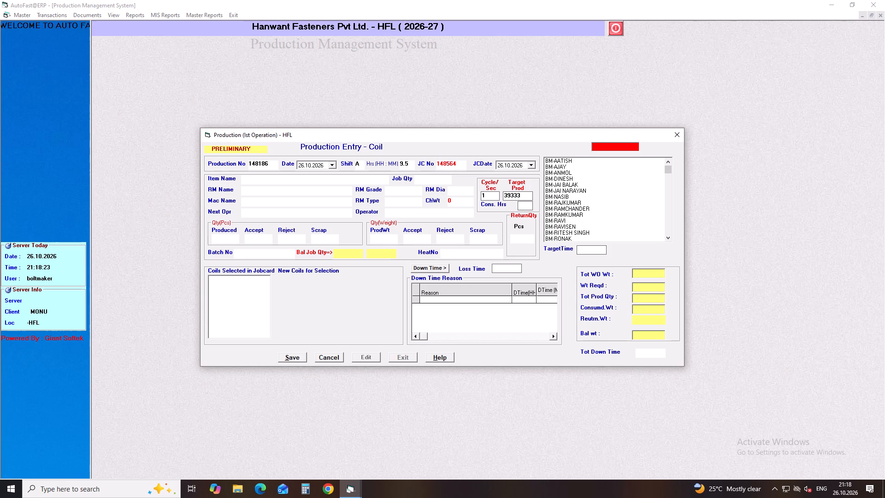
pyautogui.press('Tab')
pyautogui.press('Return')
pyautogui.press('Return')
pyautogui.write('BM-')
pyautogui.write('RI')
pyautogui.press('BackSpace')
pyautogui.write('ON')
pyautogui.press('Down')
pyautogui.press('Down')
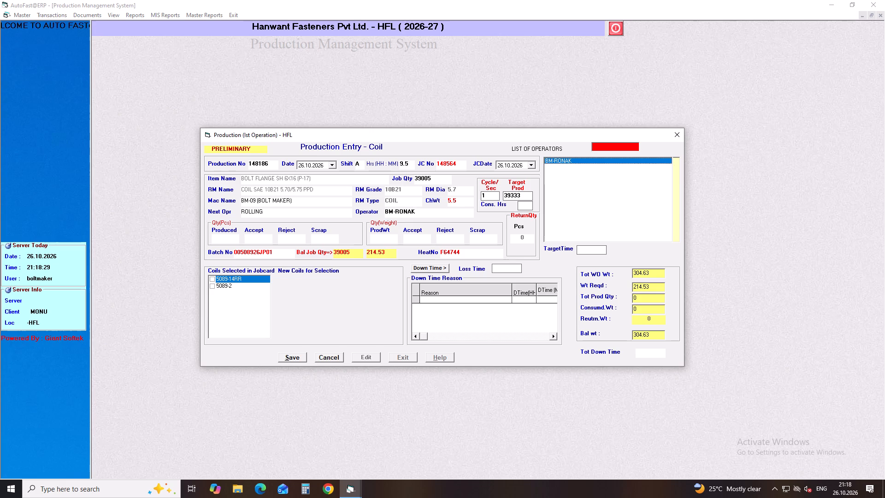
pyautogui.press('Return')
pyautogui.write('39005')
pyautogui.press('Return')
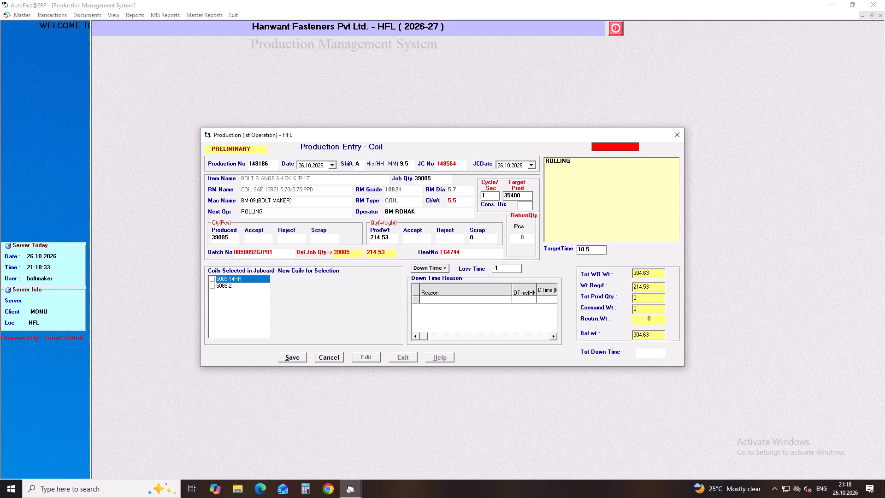
# Set the cycle time to 0.90 seconds on the job card 148564 entry.
pyautogui.moveTo(492, 196); pyautogui.dragTo(460, 202)
pyautogui.write('0.90')
pyautogui.press('Return')
pyautogui.press('Return')
pyautogui.press('Return')
pyautogui.press('Return')
pyautogui.press('Return')
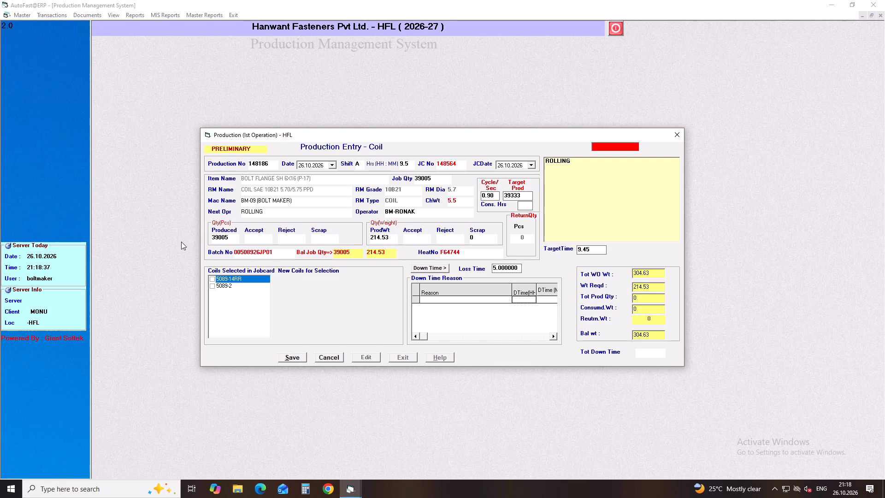
# Mark coils 5089-14RR and 5089-2 as used and save the job card 148564 production entry.
pyautogui.doubleClick(213, 282)
pyautogui.click(293, 354)
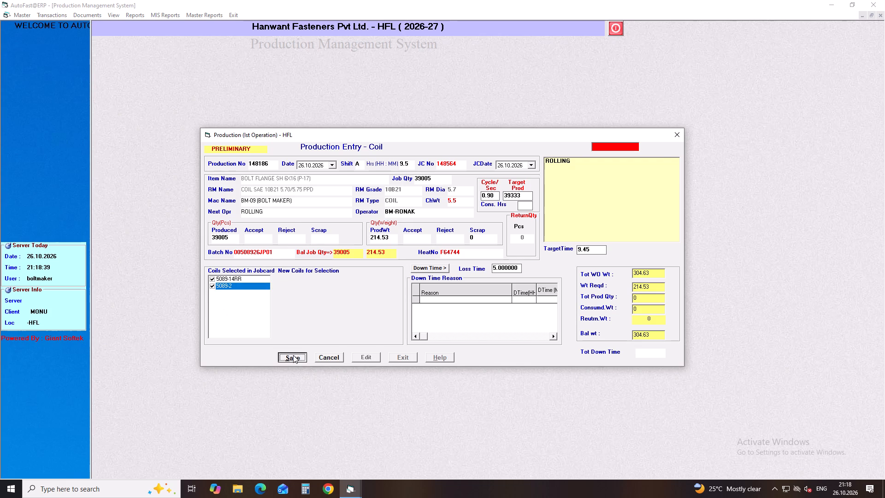
pyautogui.press('Return')
pyautogui.press('Return')
# Start a production entry dated 26.10.2026 with shift A and 8.0 hours, and load job card 148565.
pyautogui.press('Return')
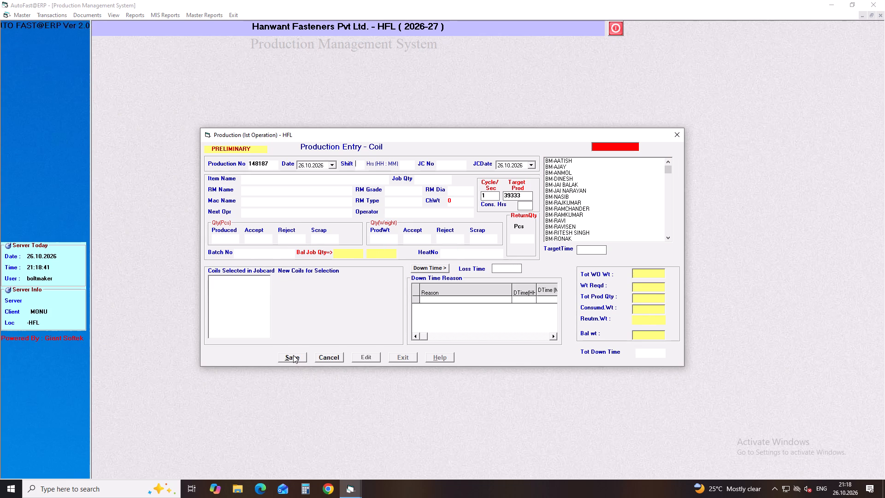
pyautogui.press('a')
pyautogui.press('Return')
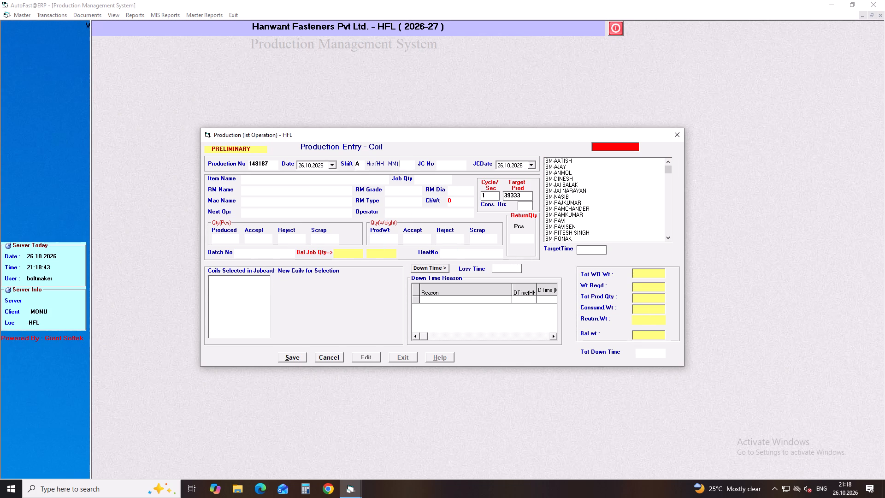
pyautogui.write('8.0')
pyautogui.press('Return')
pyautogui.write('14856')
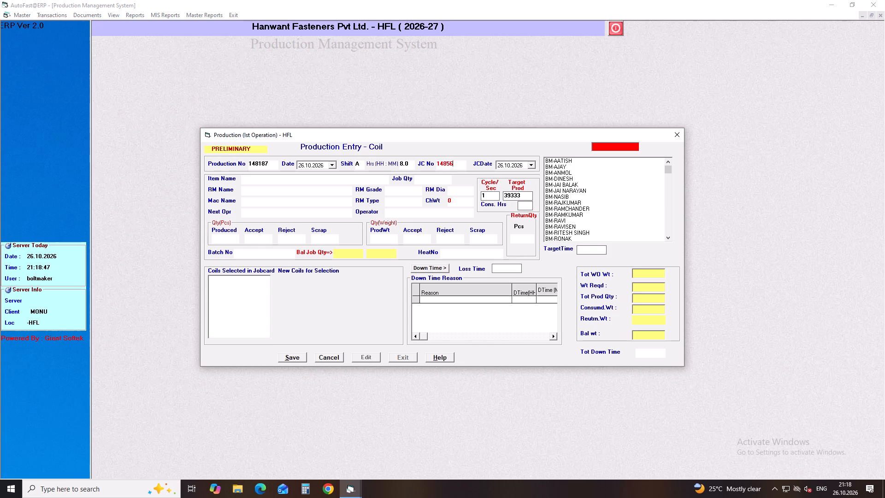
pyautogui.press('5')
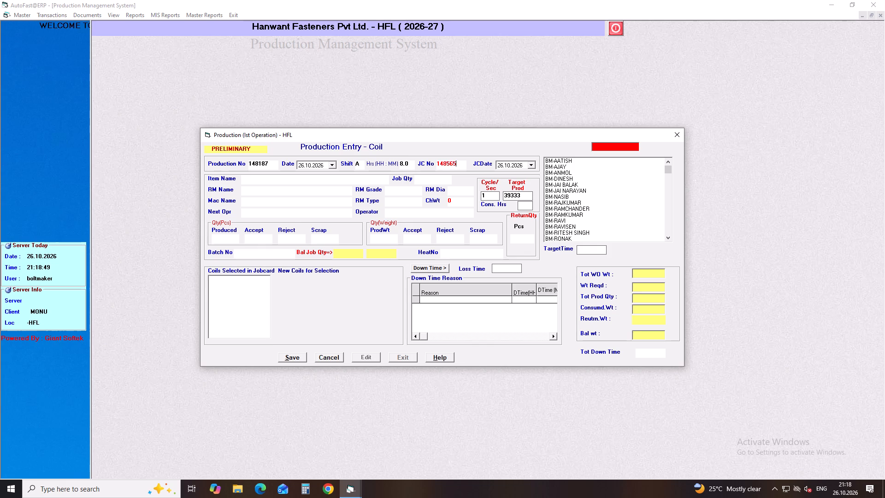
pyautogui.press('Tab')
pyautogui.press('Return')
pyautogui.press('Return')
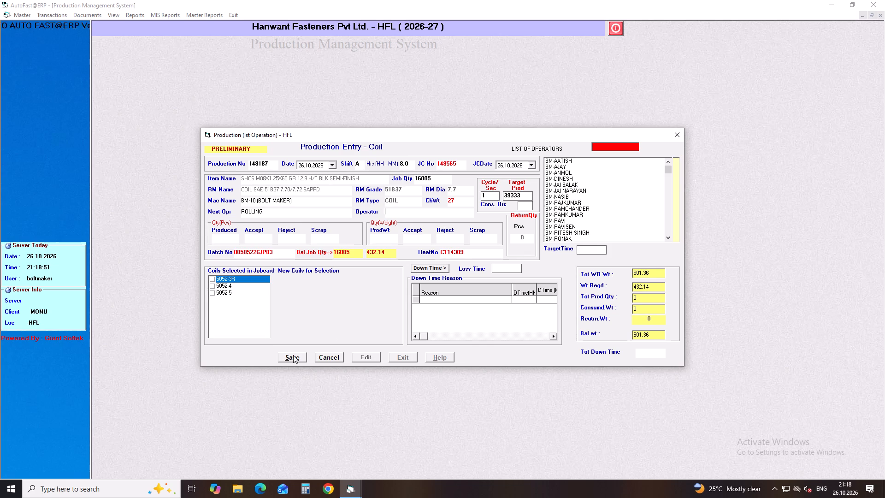
# Assign the operator matching BM-Z to the job card 148565 entry and enter 16005 pieces produced.
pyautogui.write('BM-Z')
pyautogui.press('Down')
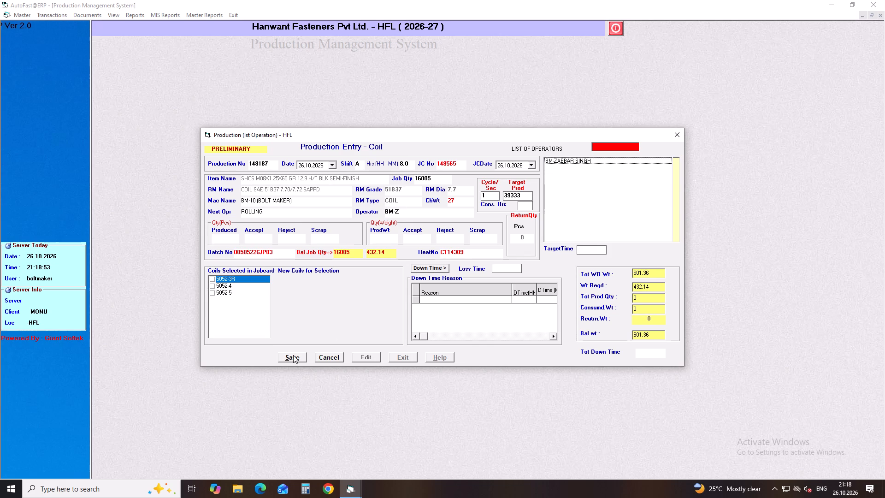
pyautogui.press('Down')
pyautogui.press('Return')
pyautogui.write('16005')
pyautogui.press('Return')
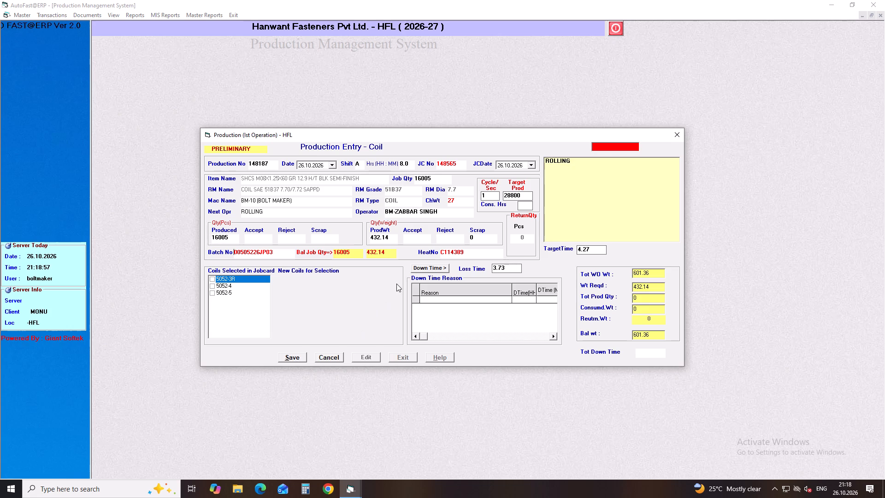
# Record 3.0 hours of down time with the reason RAW MATERIAL NOT AVAILABLE on the job card 148565 entry.
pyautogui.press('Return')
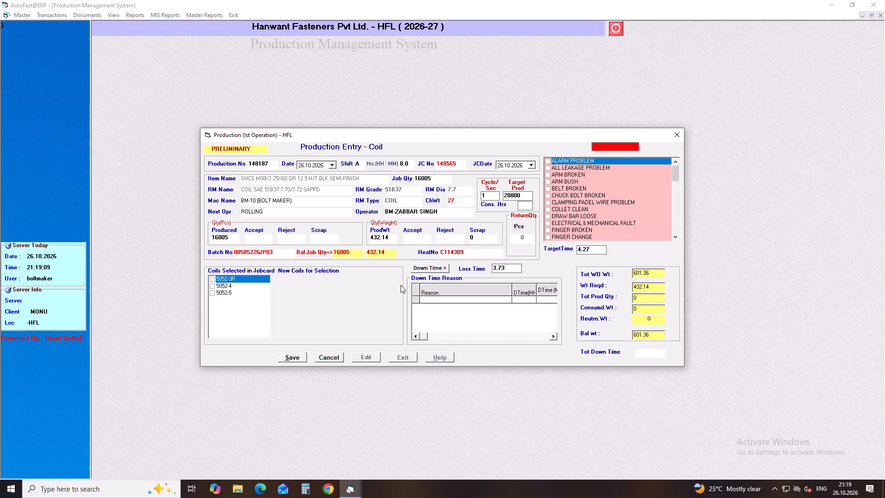
pyautogui.moveTo(676, 170); pyautogui.dragTo(676, 182)
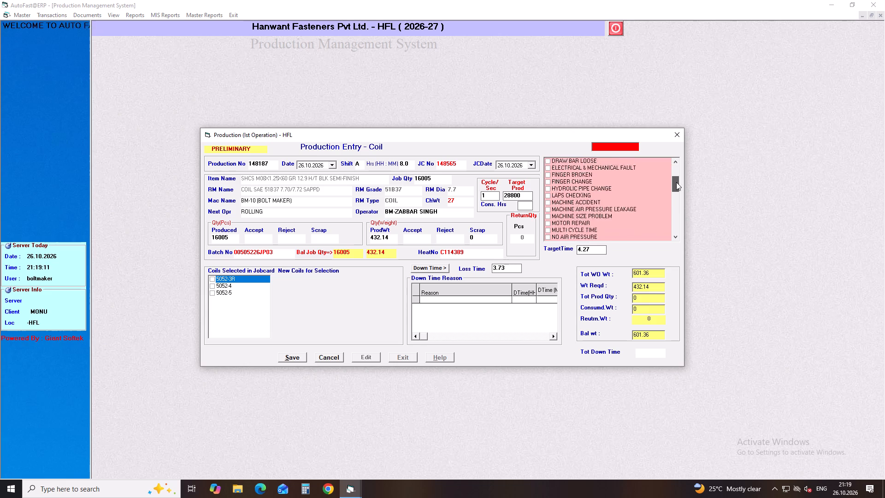
pyautogui.moveTo(676, 182); pyautogui.dragTo(676, 199)
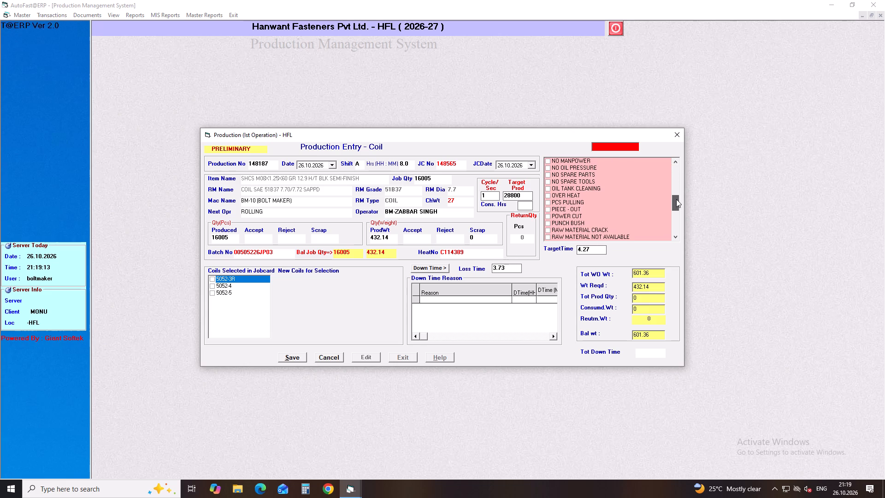
pyautogui.moveTo(676, 199); pyautogui.dragTo(675, 202)
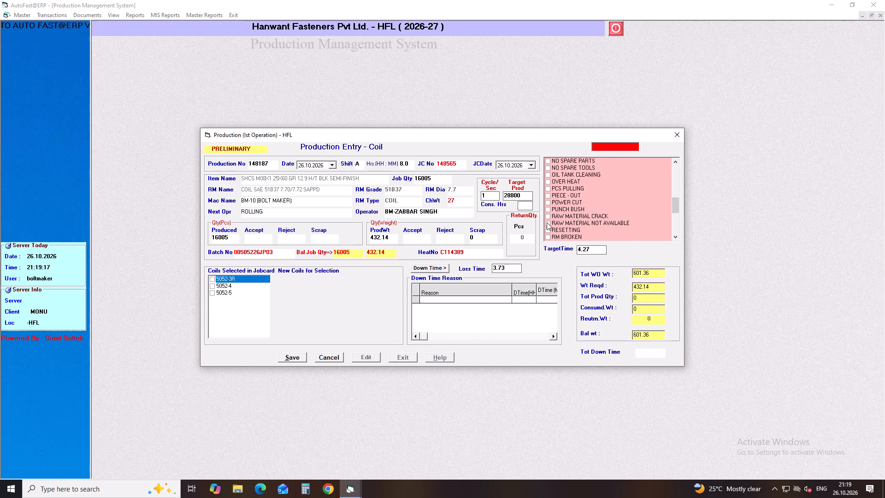
pyautogui.click(547, 222)
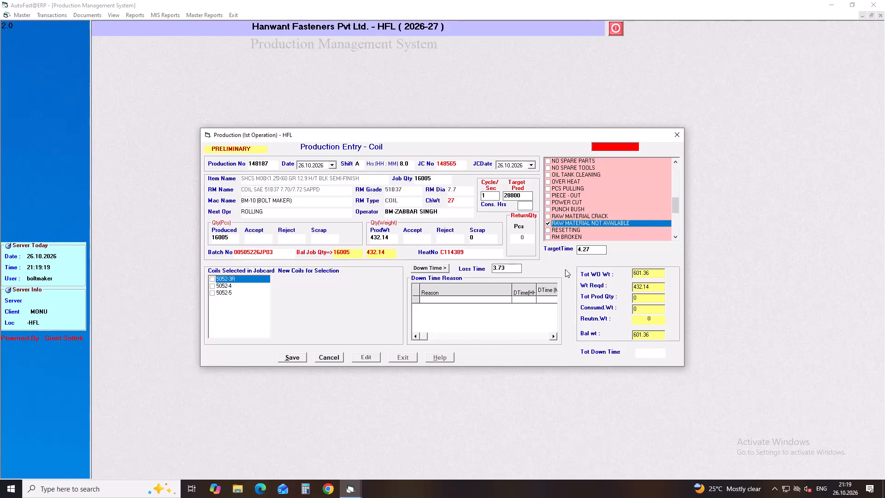
pyautogui.press('Return')
pyautogui.write('3.0')
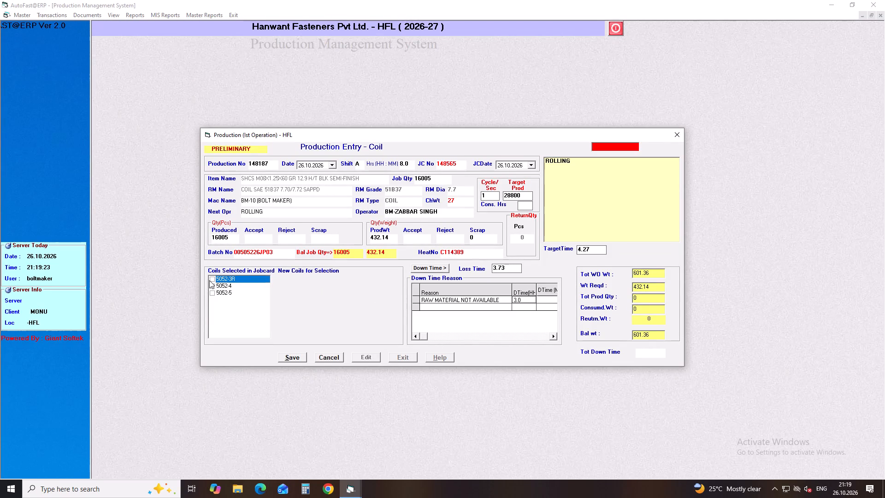
# Mark coils 5052-3R, 5052-4 and 5052-5 as used and save the job card 148565 production entry.
pyautogui.click(209, 280)
pyautogui.click(210, 282)
pyautogui.click(210, 287)
pyautogui.click(212, 280)
pyautogui.click(211, 296)
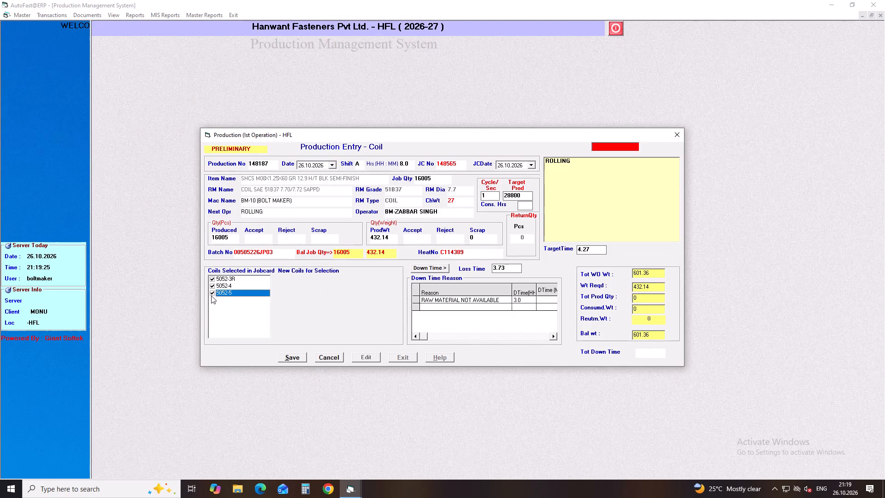
pyautogui.click(288, 356)
pyautogui.press('Return')
pyautogui.press('Return')
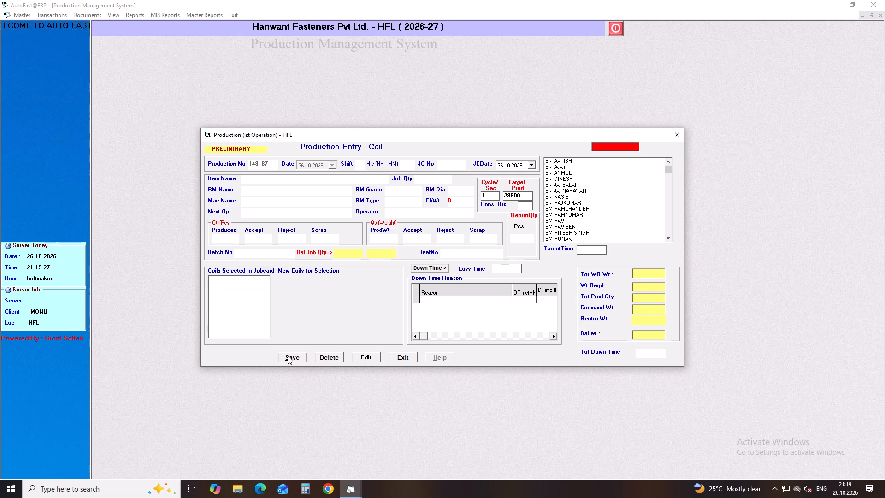
# Start a production entry dated 26.10.2026 with shift A and 1.0 hours, and load job card 148566.
pyautogui.press('Return')
pyautogui.press('a')
pyautogui.press('Return')
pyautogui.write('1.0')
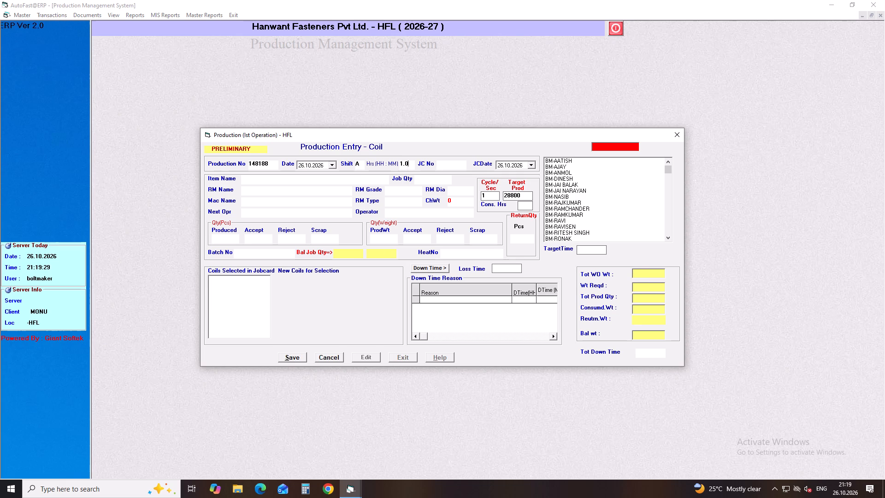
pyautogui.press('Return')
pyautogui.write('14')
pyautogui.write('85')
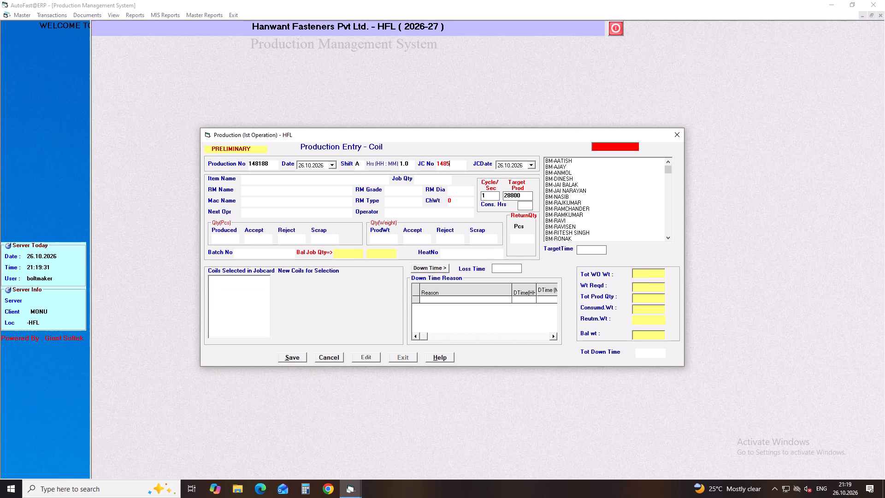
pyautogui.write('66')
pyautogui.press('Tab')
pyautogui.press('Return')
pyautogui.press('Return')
# Assign the operator matching BM-Z to the job card 148566 entry and enter 4000 pieces produced.
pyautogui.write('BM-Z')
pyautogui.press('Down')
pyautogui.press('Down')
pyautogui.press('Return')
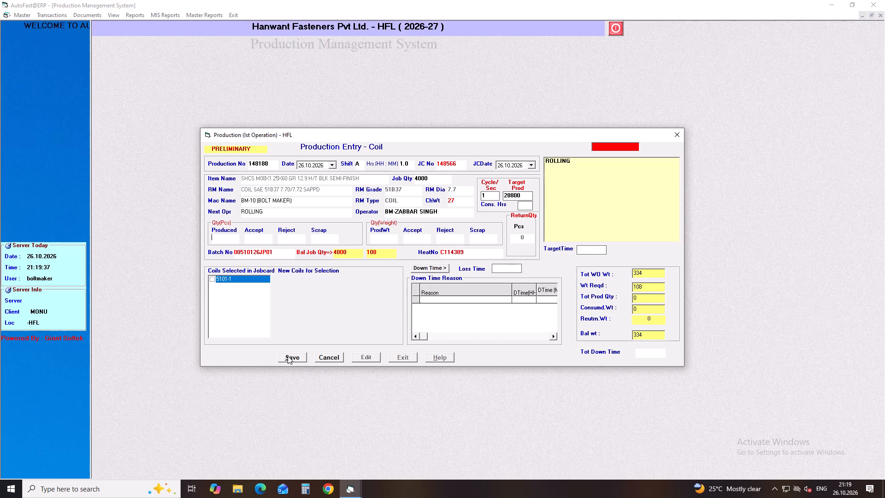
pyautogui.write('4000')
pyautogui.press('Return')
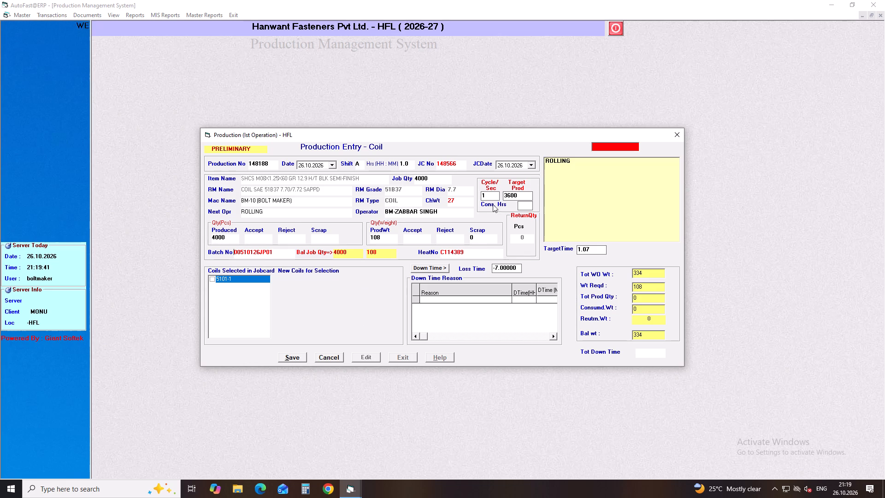
# Set the cycle time to 0.90 seconds on the job card 148566 entry.
pyautogui.moveTo(490, 196); pyautogui.dragTo(464, 198)
pyautogui.write('0.90')
pyautogui.press('Return')
pyautogui.press('Return')
pyautogui.press('Return')
pyautogui.press('Return')
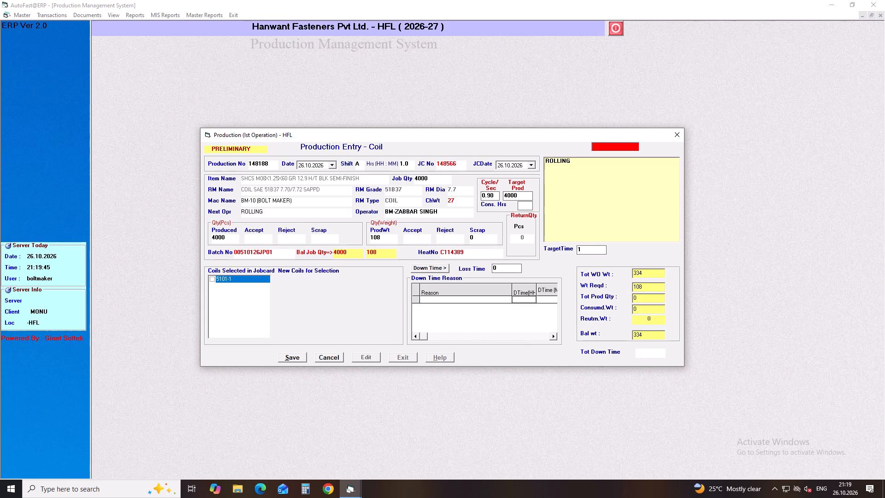
# Mark coil 5101-1 as used and save the job card 148566 production entry.
pyautogui.click(211, 279)
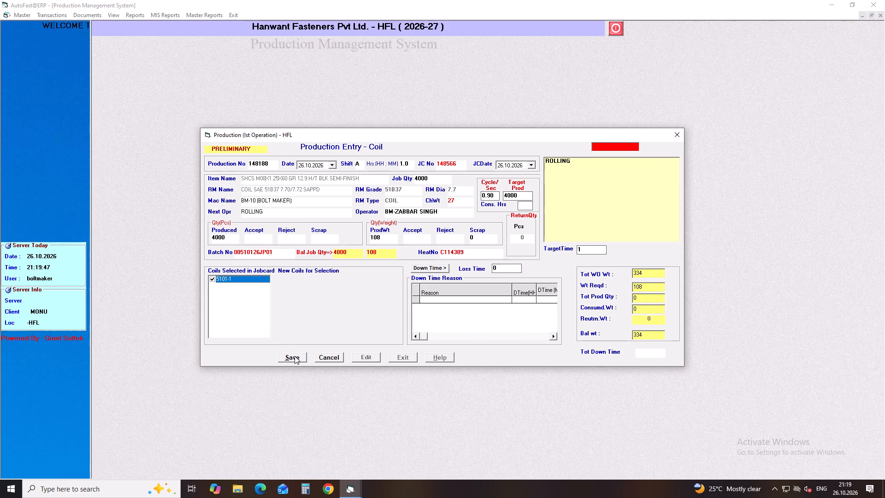
pyautogui.click(295, 356)
pyautogui.press('Return')
pyautogui.press('Return')
# Start a production entry dated 26.10.2026 with shift A and 9.5 hours, and load job card 148567.
pyautogui.press('Return')
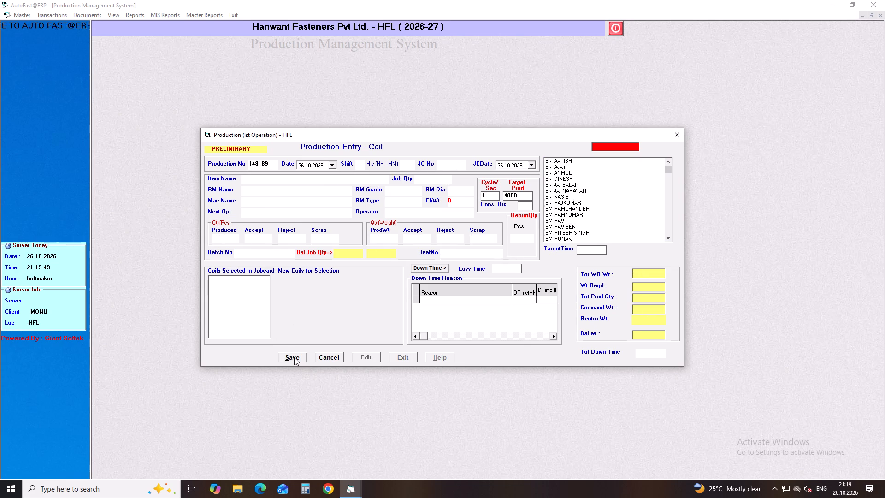
pyautogui.press('a')
pyautogui.press('Return')
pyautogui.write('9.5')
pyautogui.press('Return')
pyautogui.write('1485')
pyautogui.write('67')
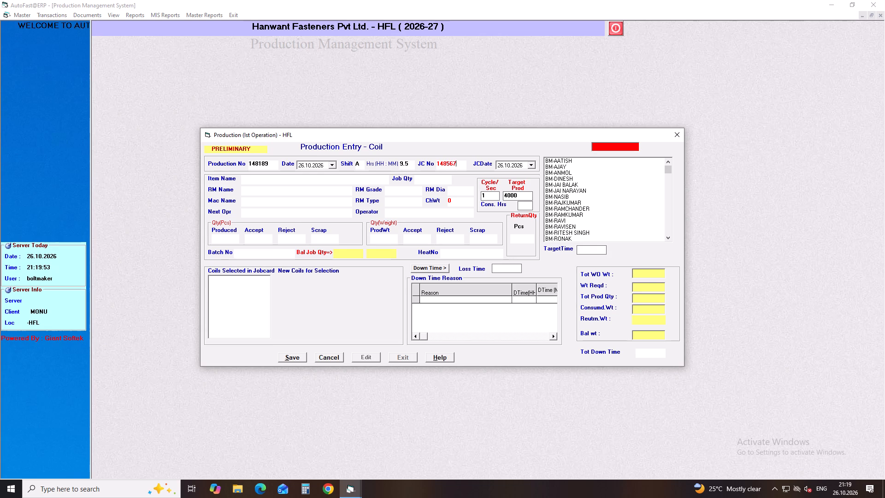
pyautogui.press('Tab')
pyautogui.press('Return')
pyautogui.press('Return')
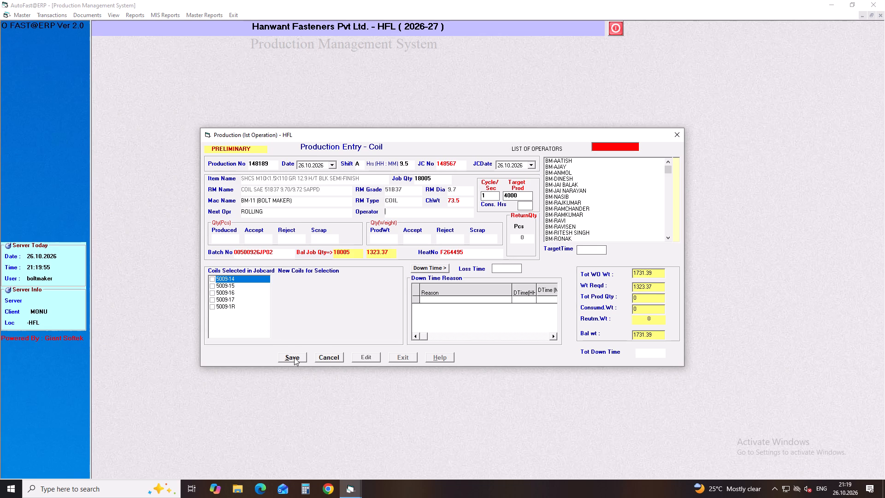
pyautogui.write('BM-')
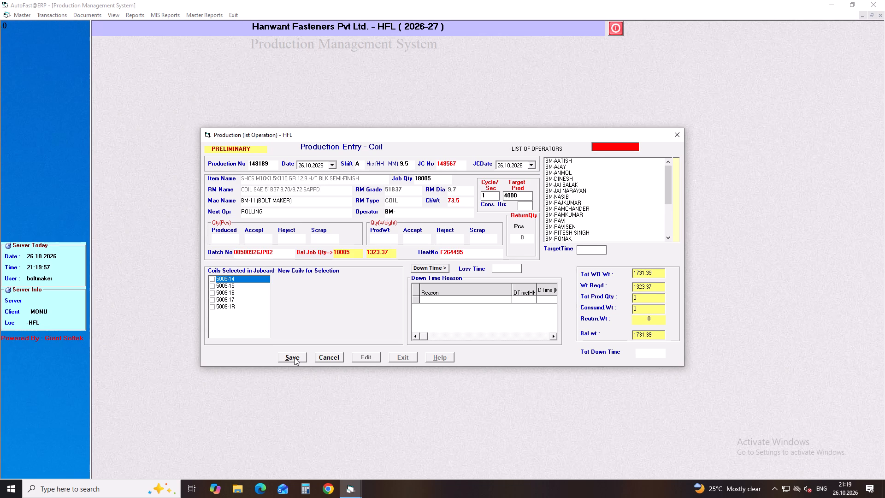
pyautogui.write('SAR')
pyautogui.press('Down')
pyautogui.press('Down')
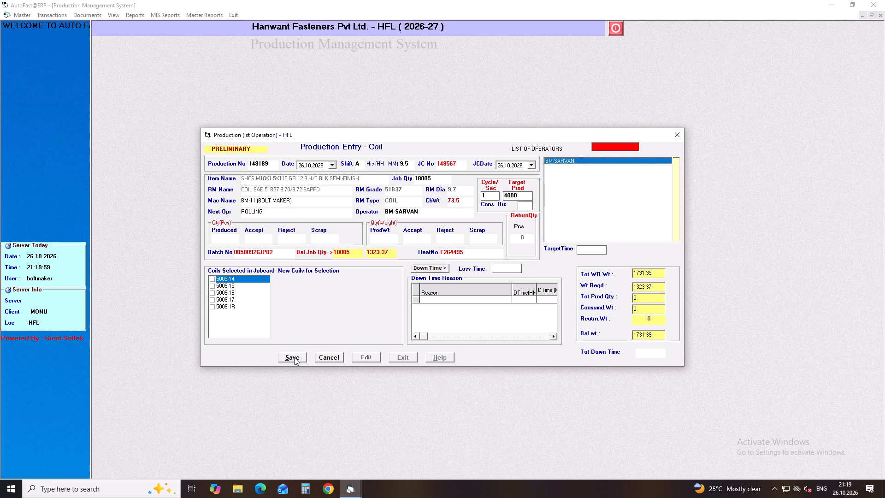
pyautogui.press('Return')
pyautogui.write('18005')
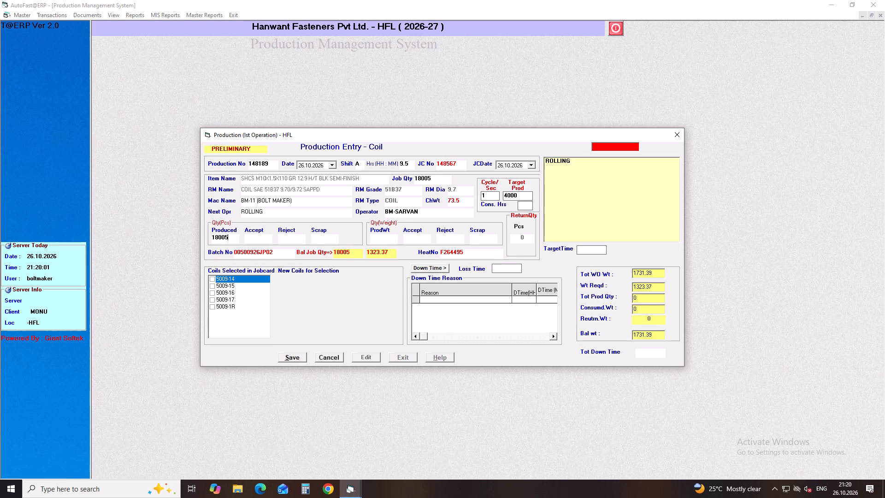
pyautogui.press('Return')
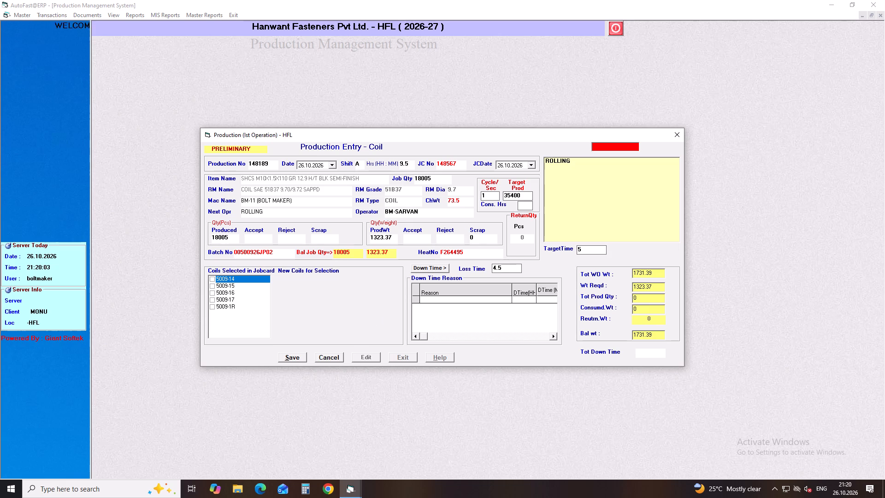
# Set the cycle time to 1.5 seconds on the job card 148567 entry.
pyautogui.click(488, 194)
pyautogui.write('.5')
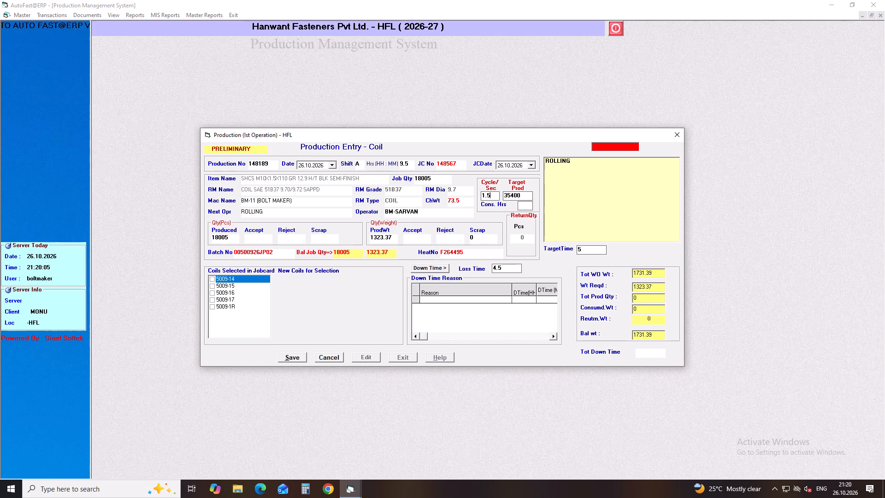
pyautogui.press('Return')
pyautogui.press('Return')
# Record 2.0 hours of down time with the reason SETTING CHANGE on the job card 148567 entry.
pyautogui.press('Return')
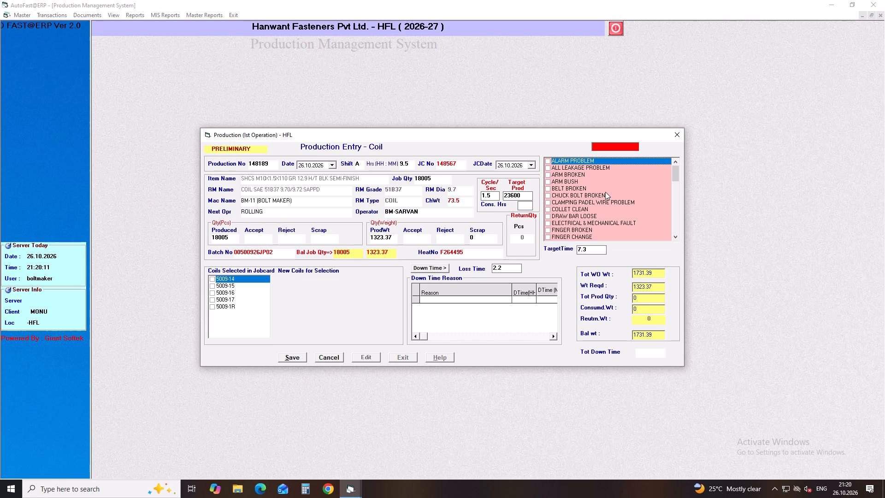
pyautogui.moveTo(674, 176); pyautogui.dragTo(677, 216)
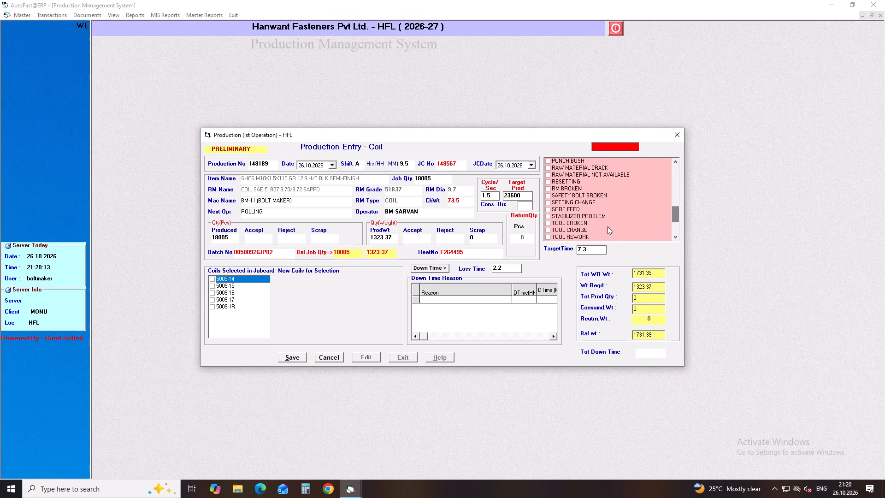
pyautogui.click(548, 204)
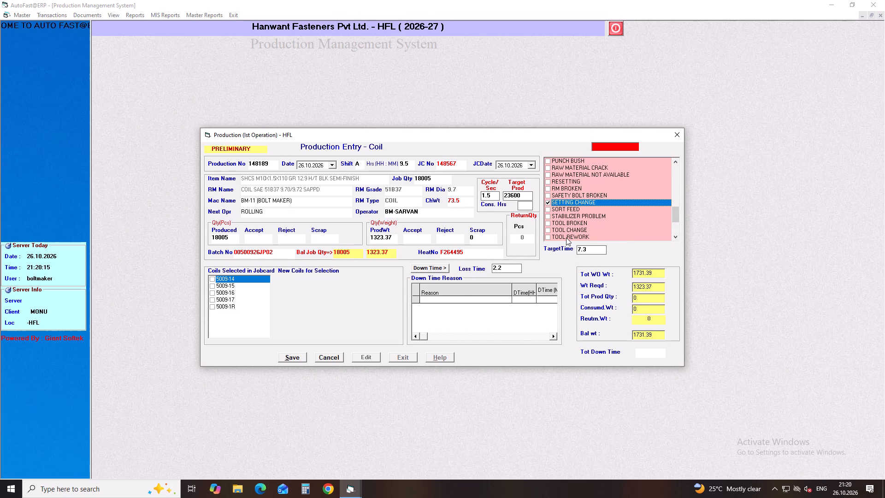
pyautogui.press('Return')
pyautogui.write('2.0')
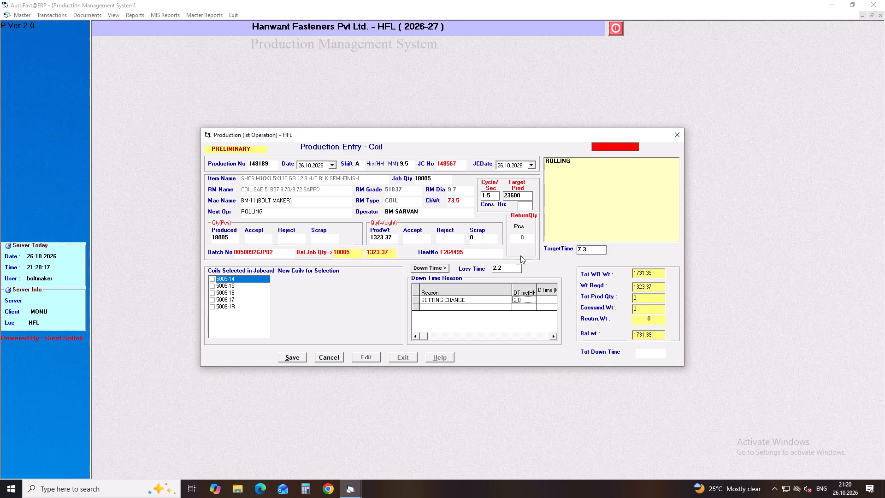
# Select coils 5009-14, 5009-15, 5009-16, 5009-17 and 5009-1R for the job card 148567 entry, save it and close the production form.
pyautogui.click(212, 279)
pyautogui.click(210, 285)
pyautogui.click(212, 294)
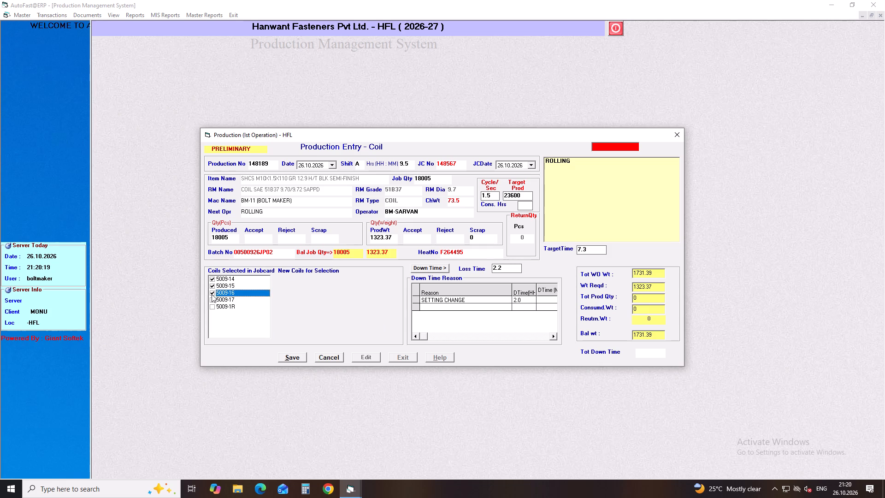
pyautogui.click(211, 299)
pyautogui.click(212, 307)
pyautogui.click(289, 357)
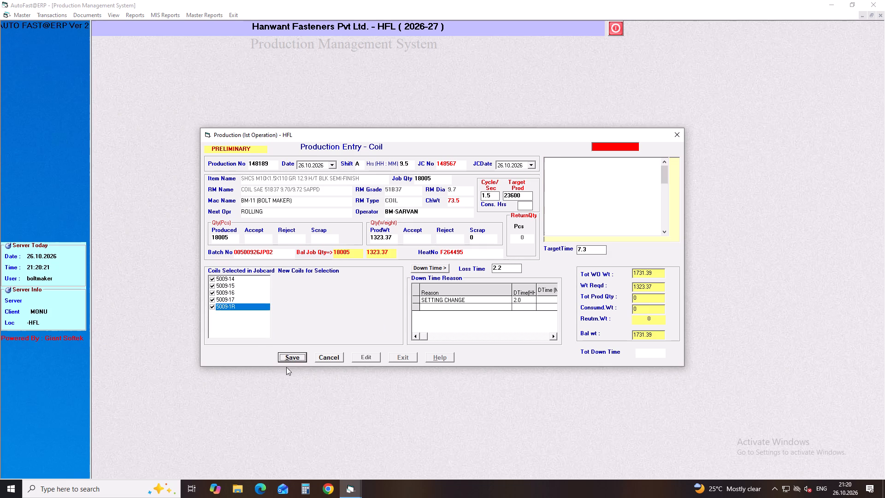
pyautogui.click(675, 137)
# List all pending in-house production MRPs for inspection, covering all operations, as on 26.10.2026.
pyautogui.click(111, 18)
pyautogui.click(119, 27)
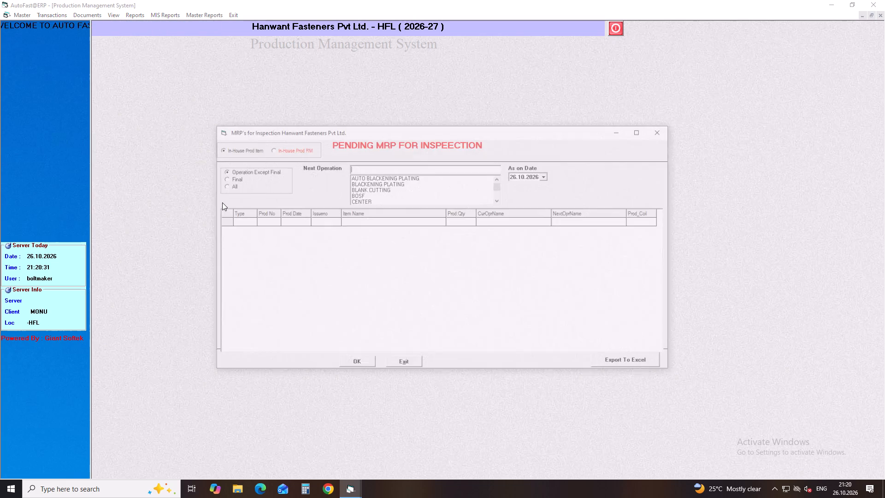
pyautogui.click(227, 187)
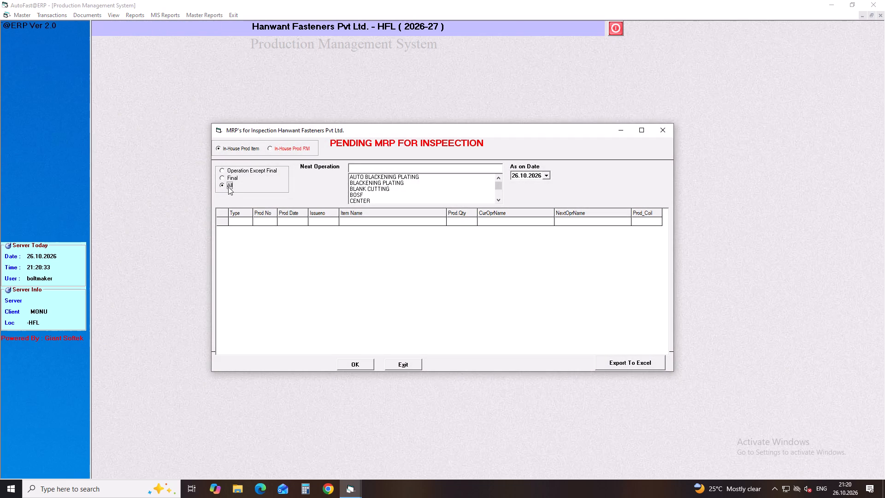
pyautogui.press('Return')
pyautogui.press('Return')
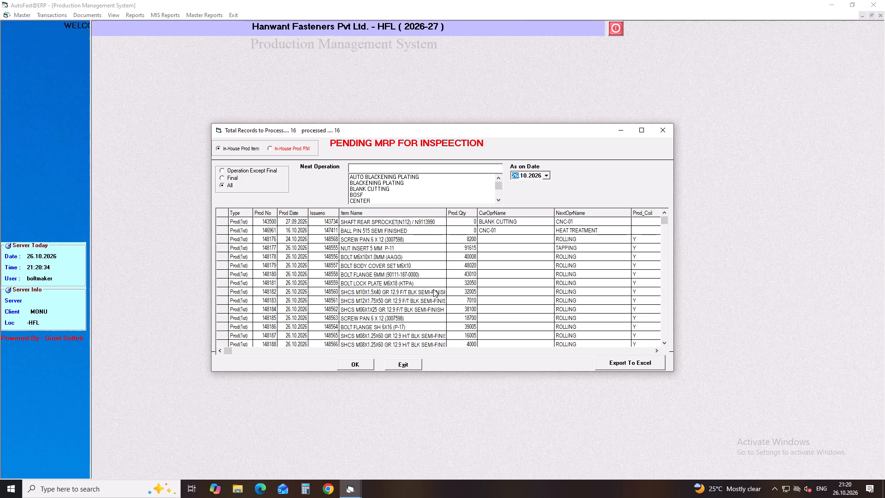
# Open pending production 148176 for final editing and set its rework quantity to 0 and scrap quantity to 200.
pyautogui.click(388, 239)
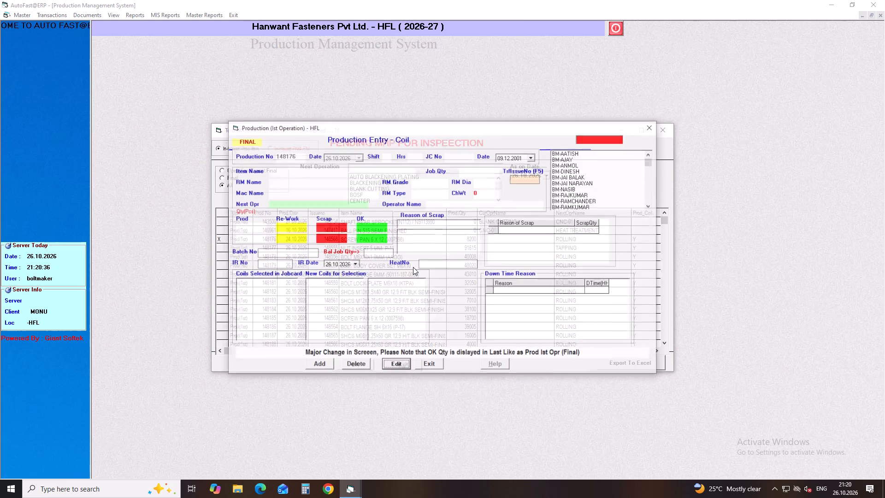
pyautogui.press('Return')
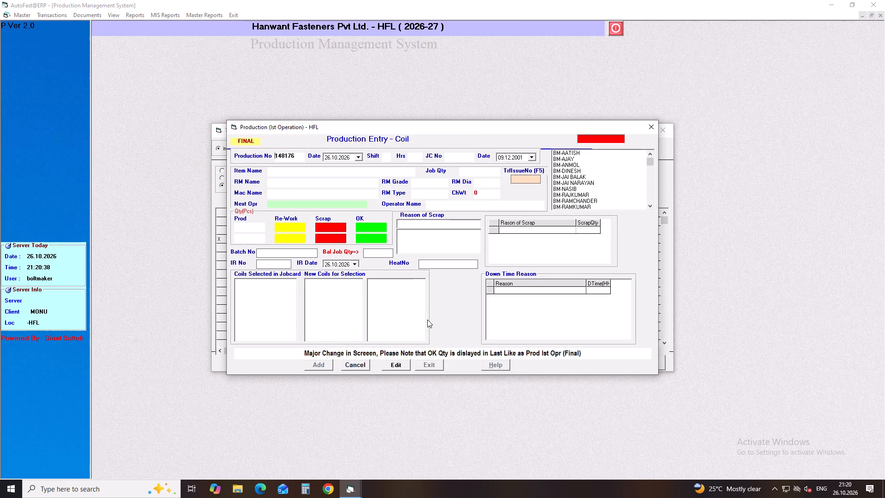
pyautogui.press('Return')
pyautogui.click(392, 368)
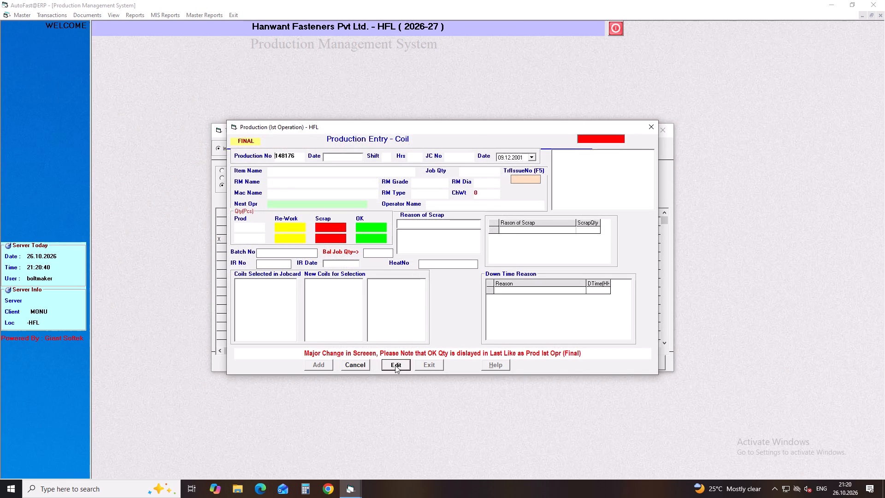
pyautogui.press('Return')
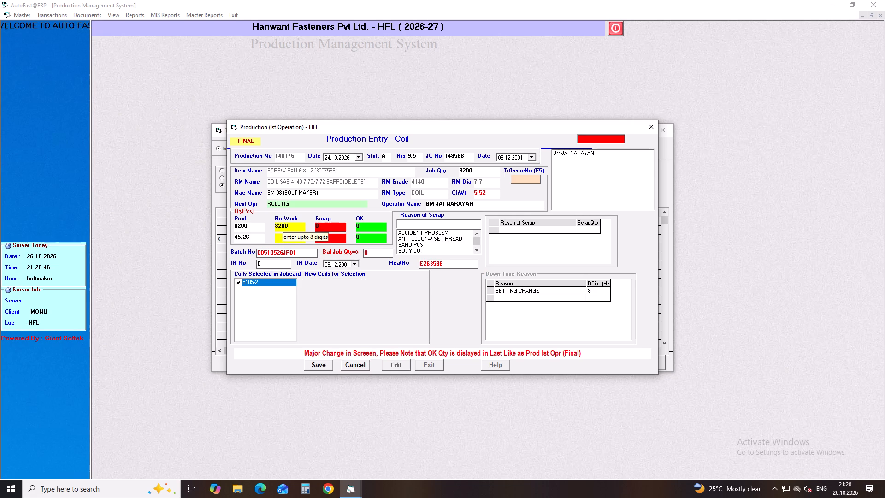
pyautogui.moveTo(298, 227); pyautogui.dragTo(238, 228)
pyautogui.press('0')
pyautogui.press('Return')
pyautogui.write('20')
pyautogui.press('Return')
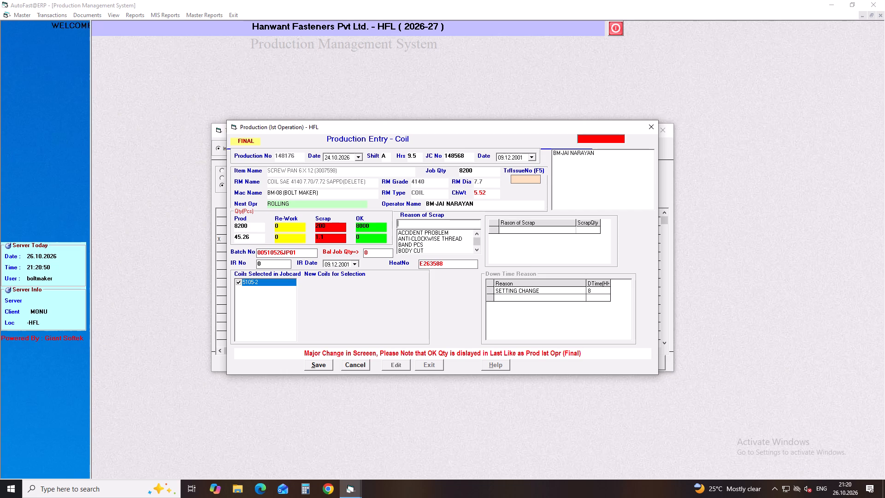
# Record SETTING PROBLEM as the scrap reason for 200 pieces on production 148176.
pyautogui.press('s')
pyautogui.press('e')
pyautogui.press('Down')
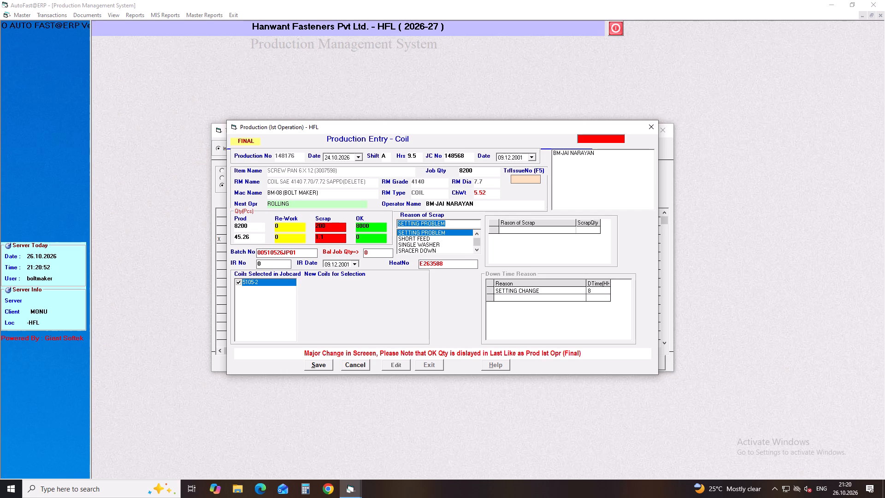
pyautogui.press('Return')
pyautogui.write('200')
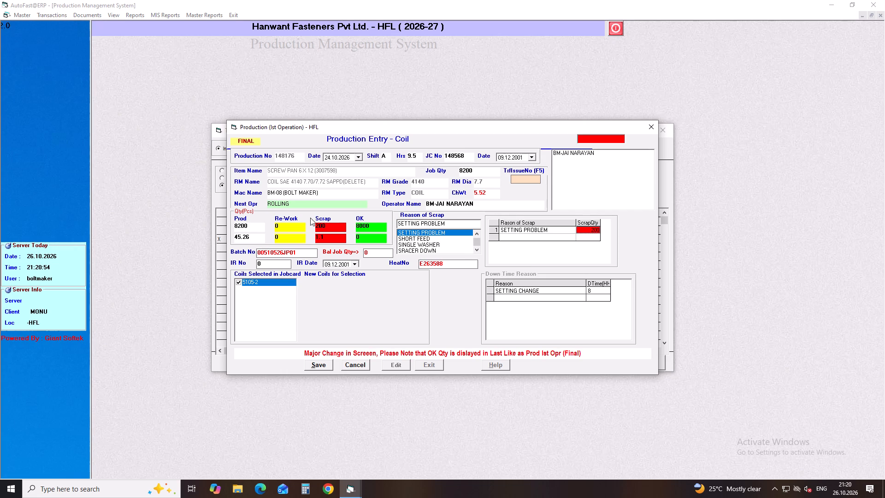
# Enter IR number 01 and IR date 24.10.2026 on production 148176, save it and return to the pending list.
pyautogui.click(272, 267)
pyautogui.press('1')
pyautogui.press('Return')
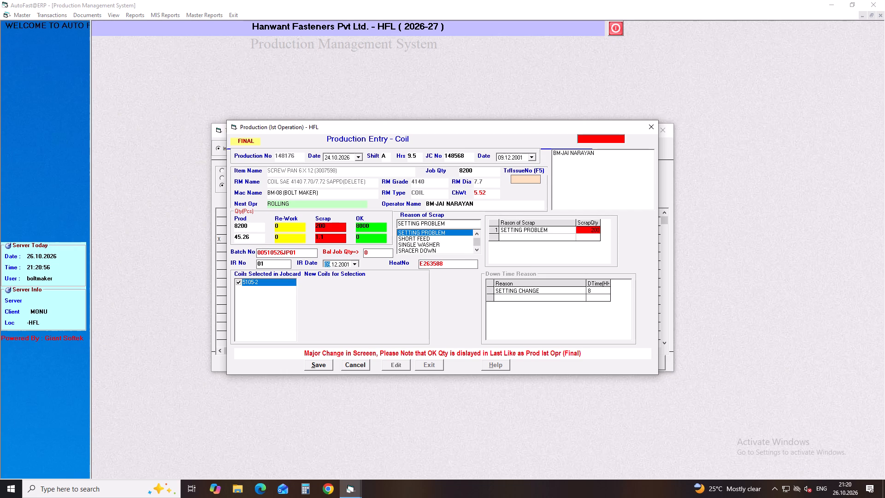
pyautogui.click(354, 263)
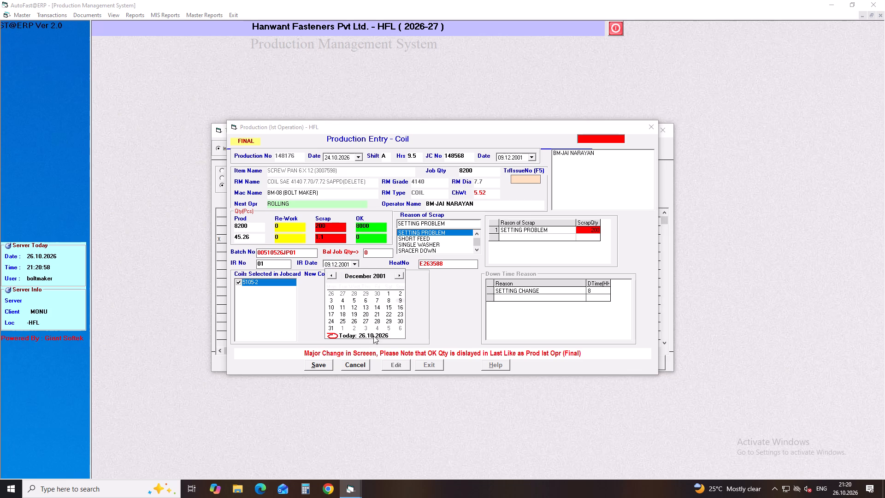
pyautogui.click(373, 336)
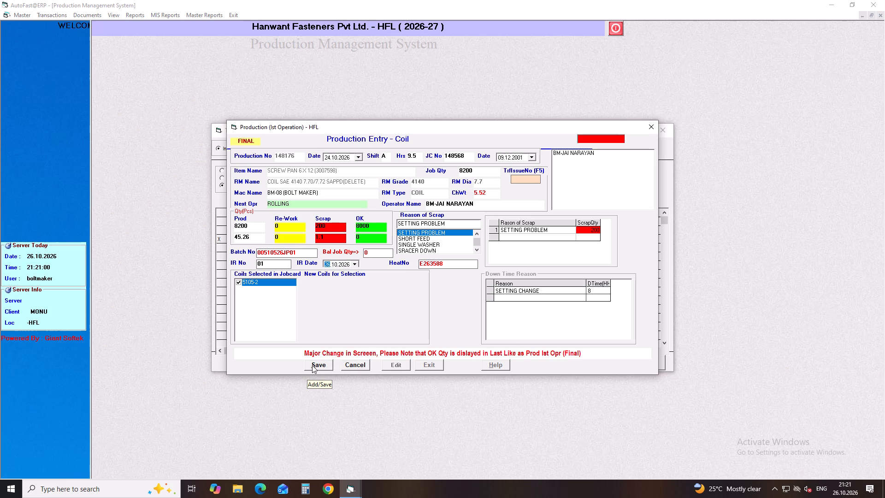
pyautogui.press('Down')
pyautogui.press('Down')
pyautogui.press('Return')
pyautogui.press('Return')
pyautogui.press('Return')
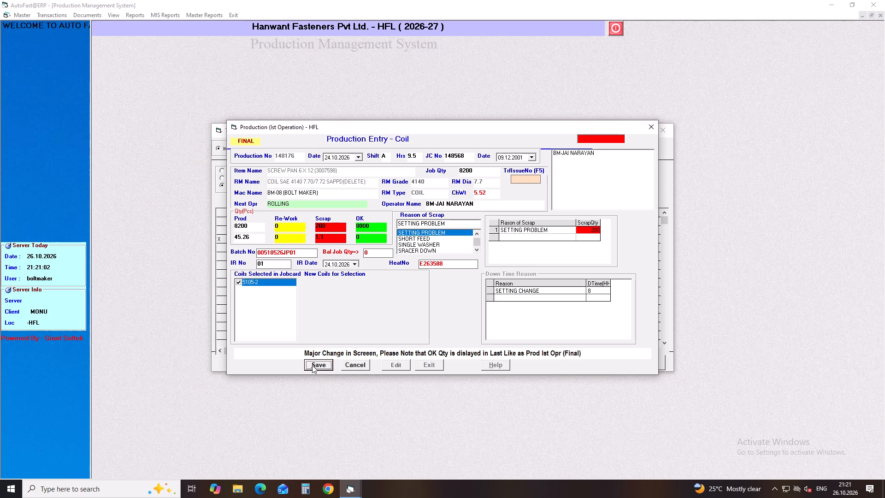
pyautogui.click(430, 364)
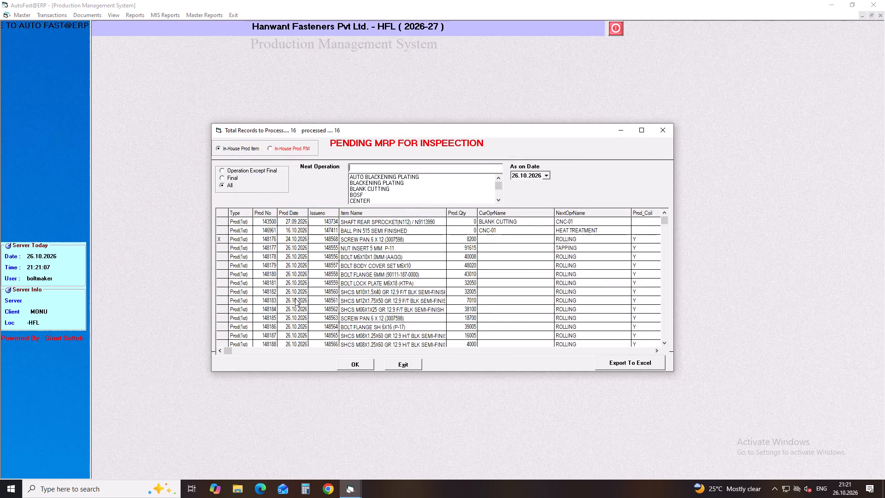
# Open pending production 148177 for final editing and set its rework quantity to 0 and scrap quantity to 10.
pyautogui.click(242, 248)
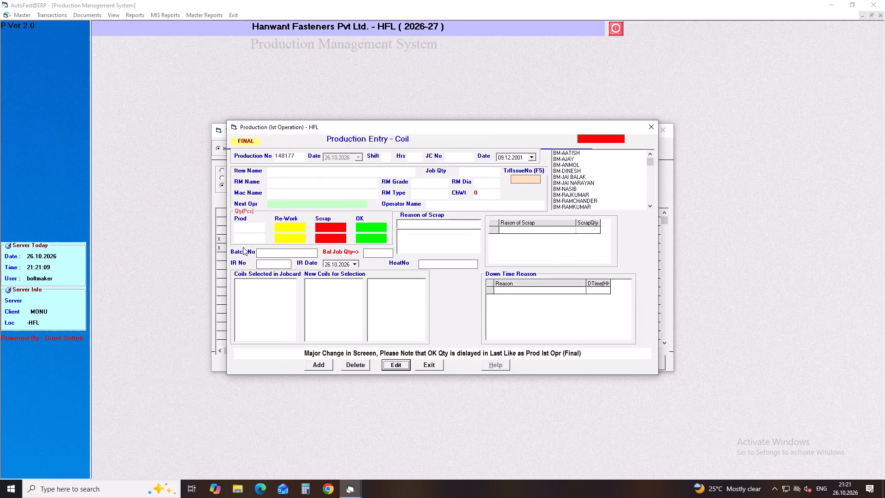
pyautogui.press('Return')
pyautogui.press('Return')
pyautogui.click(393, 365)
pyautogui.press('Return')
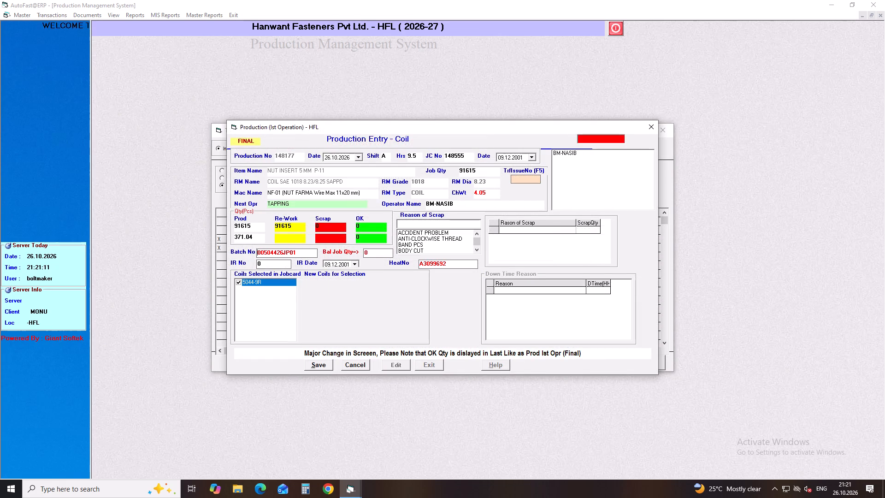
pyautogui.moveTo(299, 227); pyautogui.dragTo(254, 230)
pyautogui.press('0')
pyautogui.press('Return')
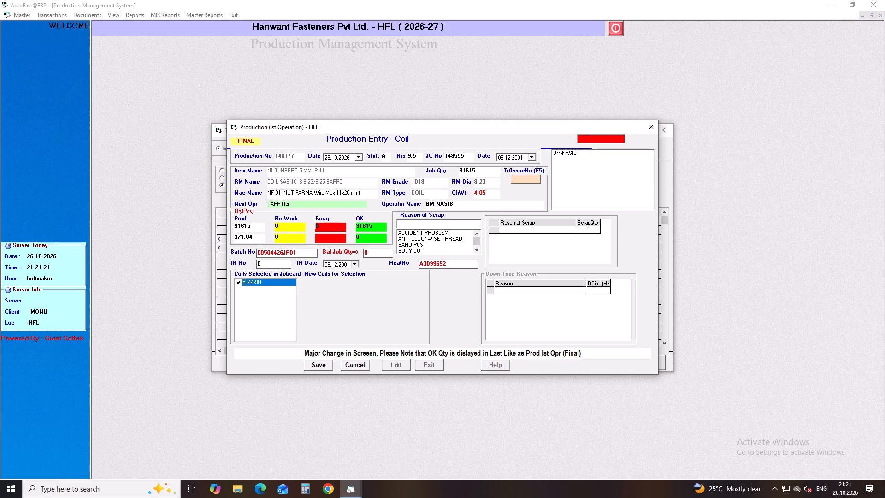
pyautogui.press('1')
pyautogui.press('Return')
# Record CUTT OFF as the scrap reason for 10 pieces on production 148177.
pyautogui.write('CU')
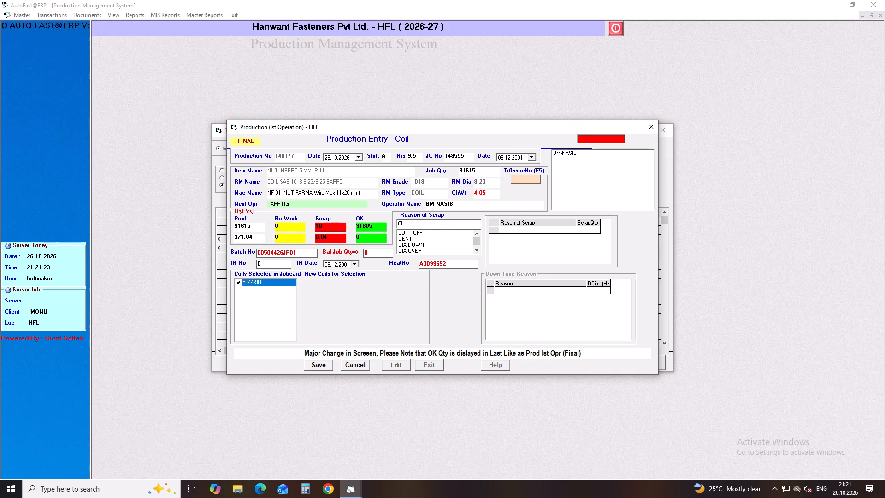
pyautogui.press('Down')
pyautogui.press('Return')
pyautogui.write('10')
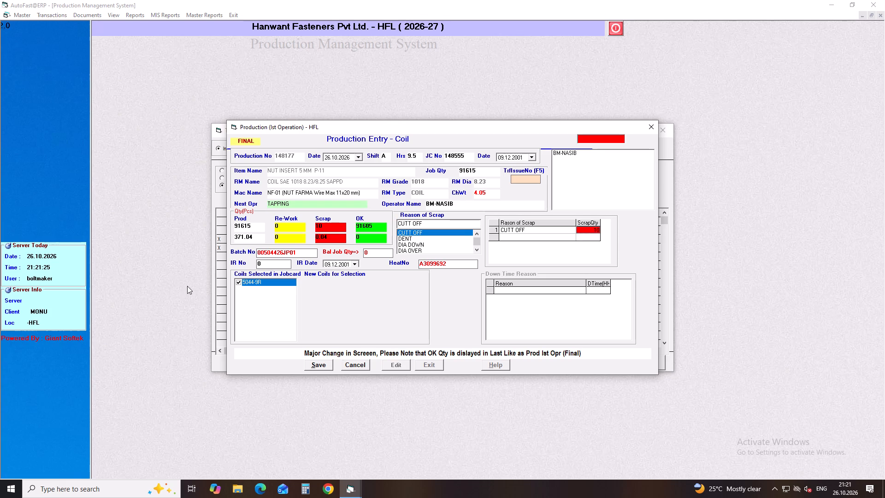
# Enter IR number 01 and IR date 26.10.2026 on production 148177, save it and return to the pending list.
pyautogui.click(272, 265)
pyautogui.press('1')
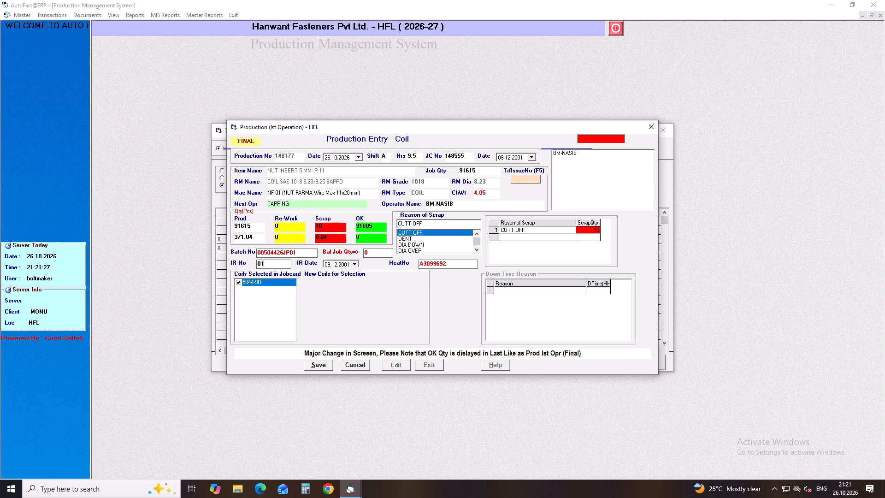
pyautogui.press('Return')
pyautogui.click(354, 265)
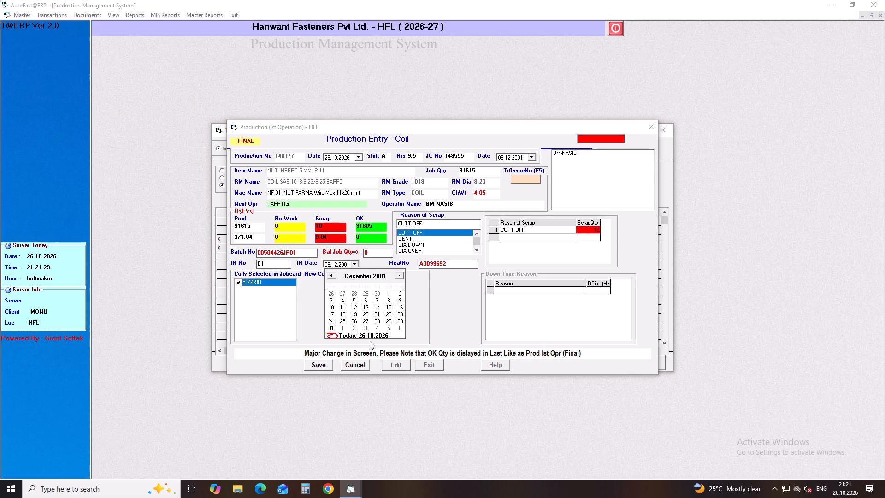
pyautogui.click(372, 335)
pyautogui.click(325, 365)
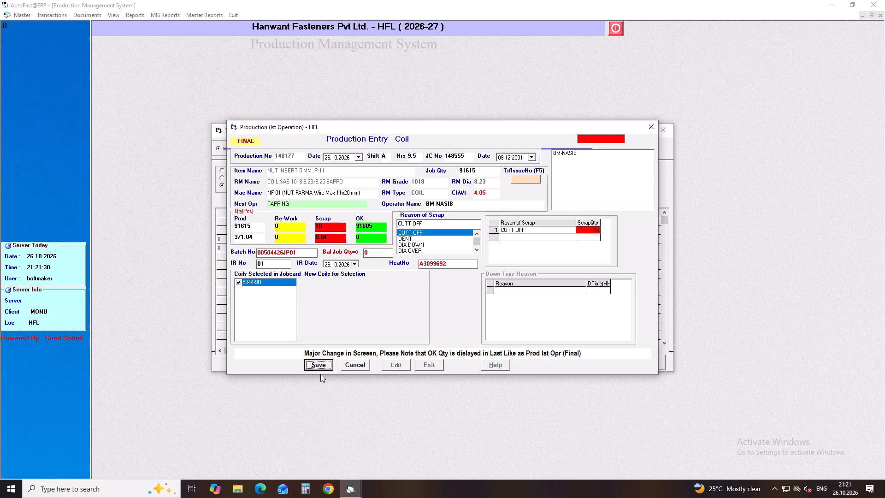
pyautogui.click(425, 364)
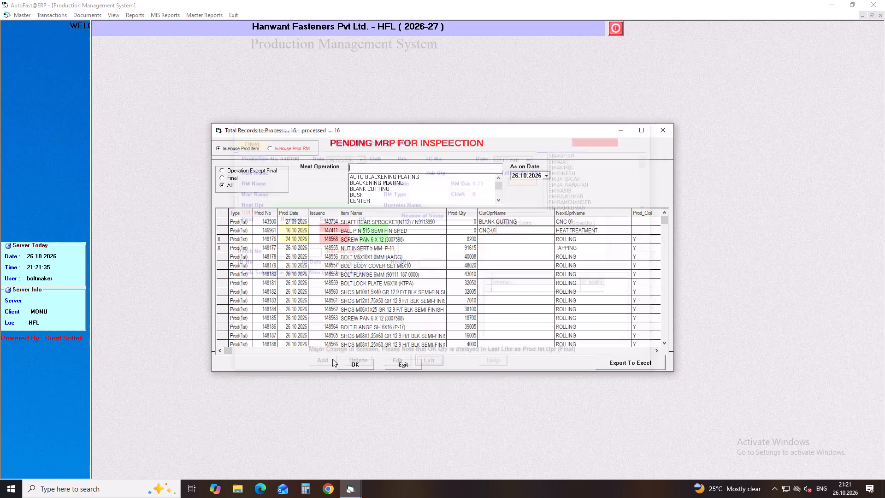
# Open pending production 148178 for final editing and set its rework quantity to 0 and scrap quantity to 8.
pyautogui.click(237, 256)
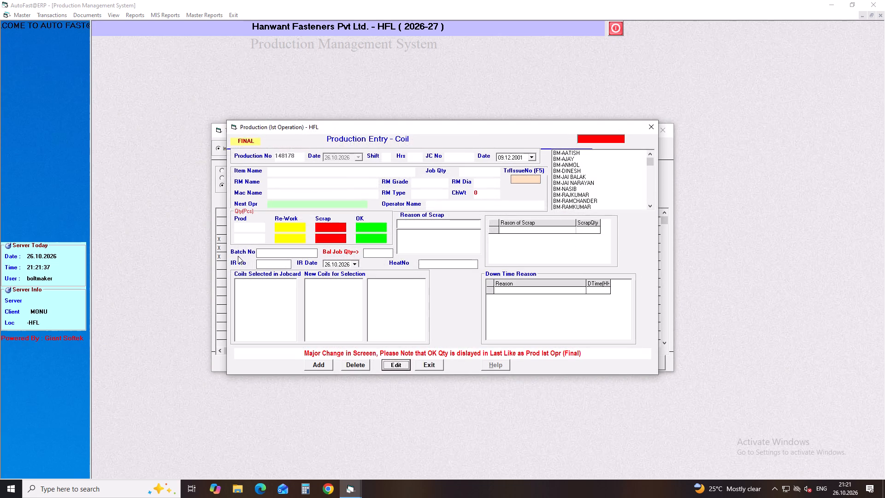
pyautogui.press('Return')
pyautogui.press('Return')
pyautogui.click(400, 367)
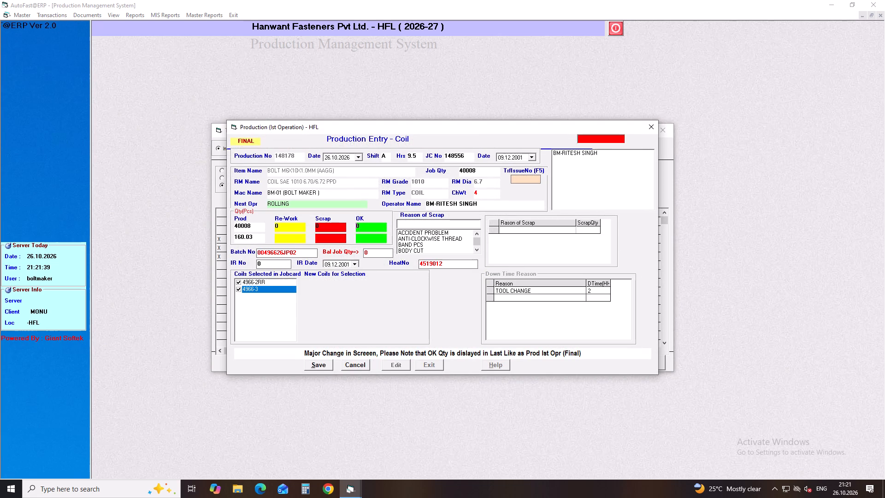
pyautogui.press('Return')
pyautogui.moveTo(300, 226); pyautogui.dragTo(235, 231)
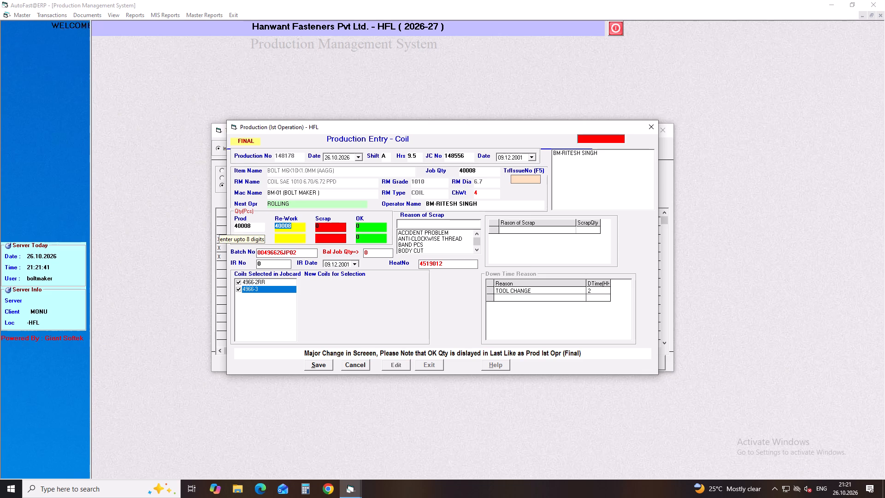
pyautogui.press('0')
pyautogui.press('Return')
pyautogui.press('Delete')
pyautogui.press('8')
pyautogui.press('Return')
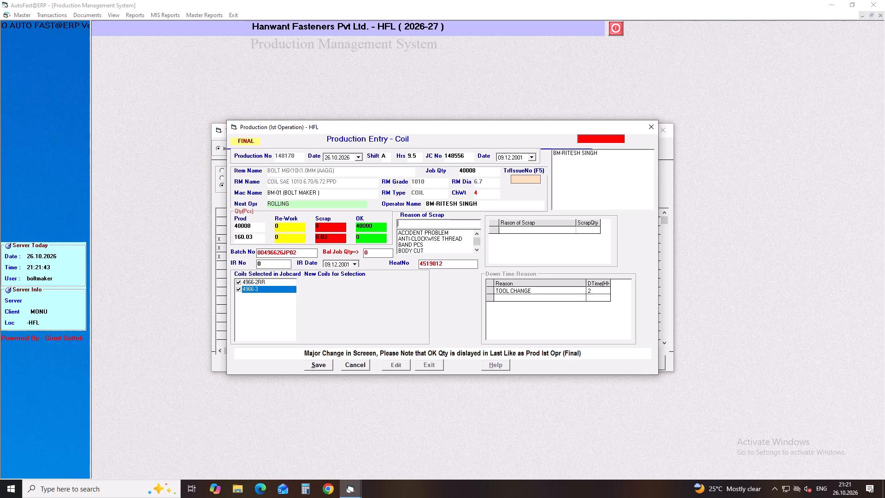
# Record CUTT OFF as the scrap reason for 8 pieces on production 148178.
pyautogui.write('CU')
pyautogui.press('Down')
pyautogui.press('Return')
pyautogui.press('8')
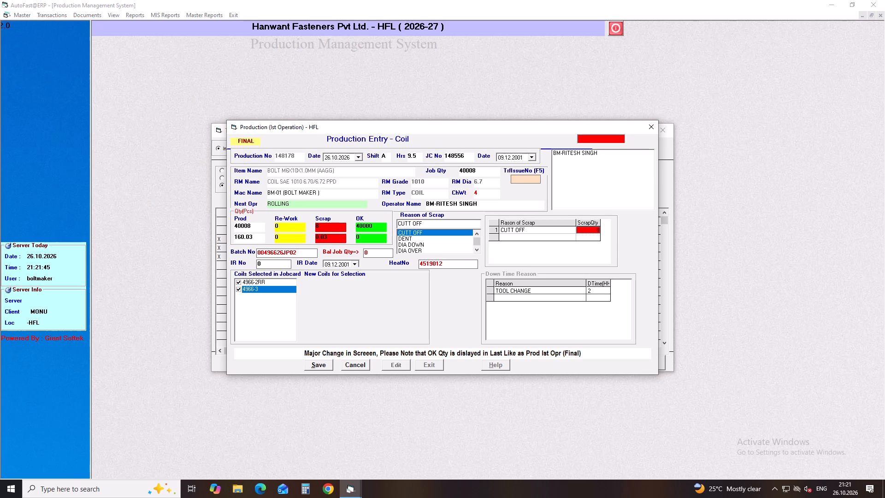
# Enter IR number 01 and IR date 26.10.2026 on production 148178 and save it.
pyautogui.click(269, 267)
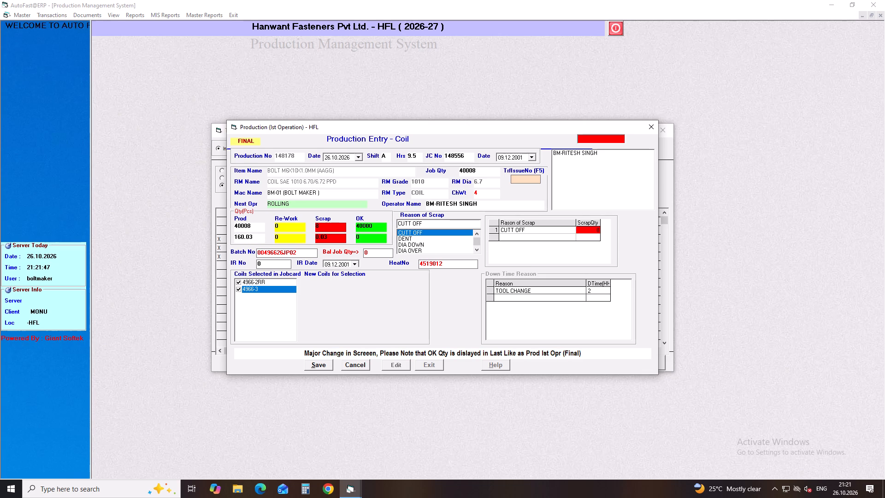
pyautogui.press('1')
pyautogui.press('Return')
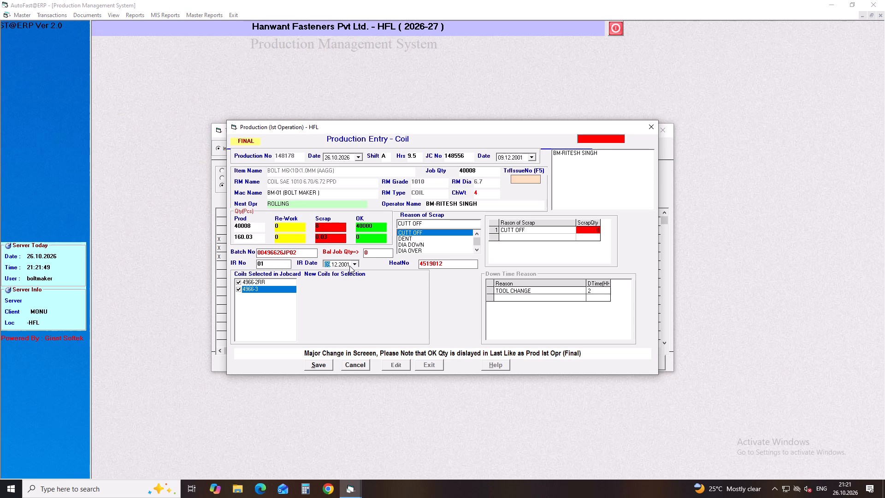
pyautogui.click(354, 265)
pyautogui.click(375, 334)
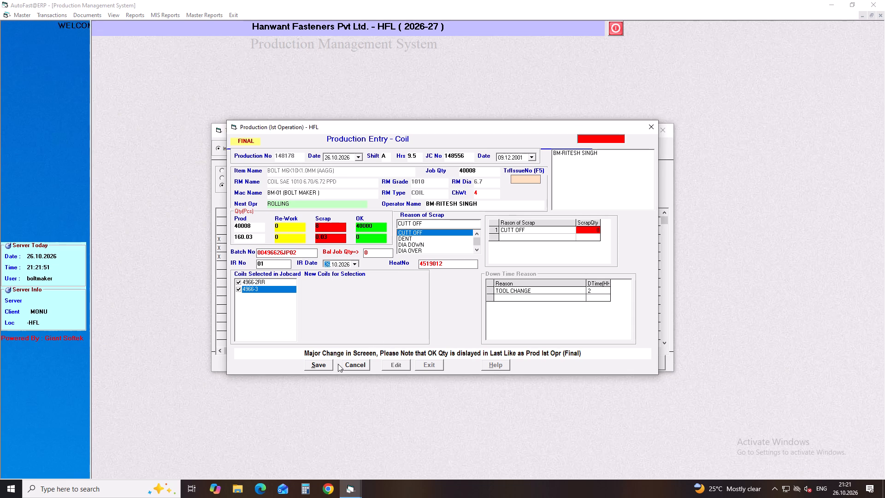
pyautogui.click(329, 366)
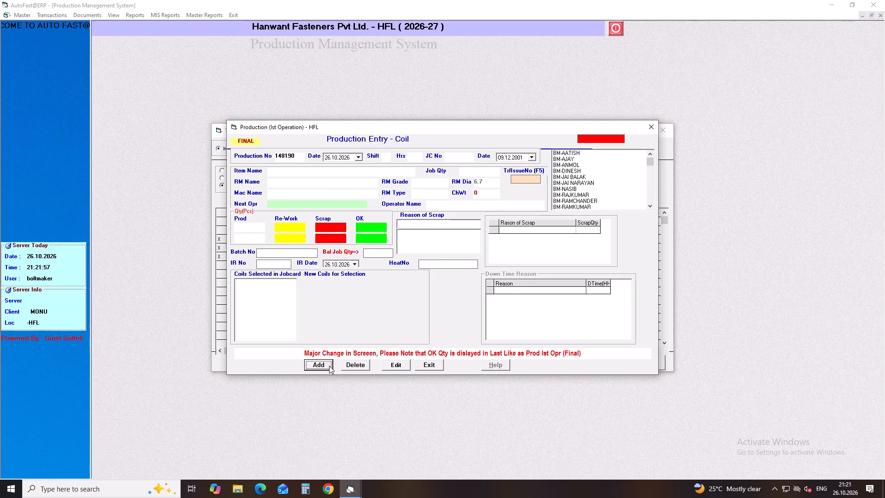
# Return to the pending list, open production 148179 for final editing and set rework quantity 0 and scrap quantity 20.
pyautogui.click(426, 364)
pyautogui.click(236, 263)
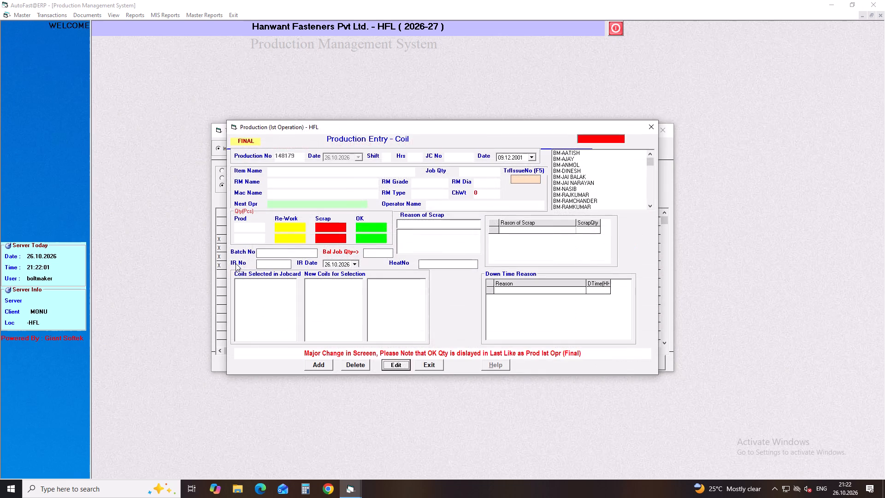
pyautogui.press('Return')
pyautogui.press('Return')
pyautogui.click(398, 365)
pyautogui.press('Return')
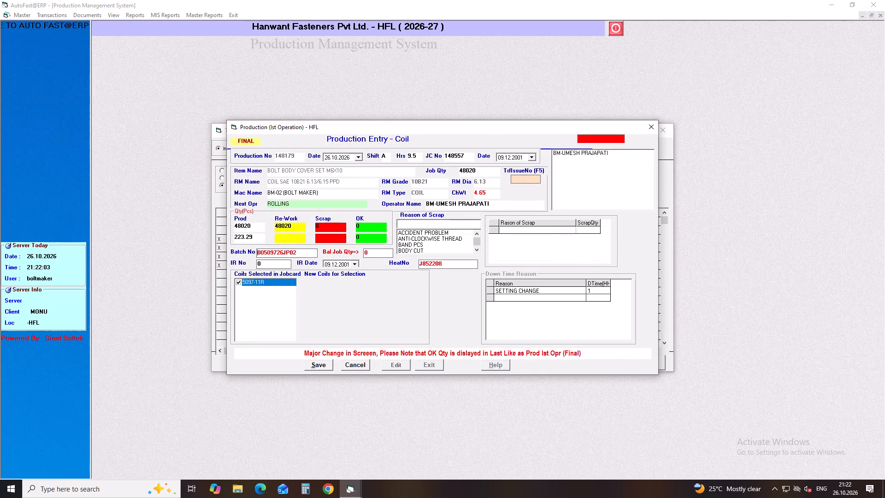
pyautogui.moveTo(296, 223); pyautogui.dragTo(244, 230)
pyautogui.press('0')
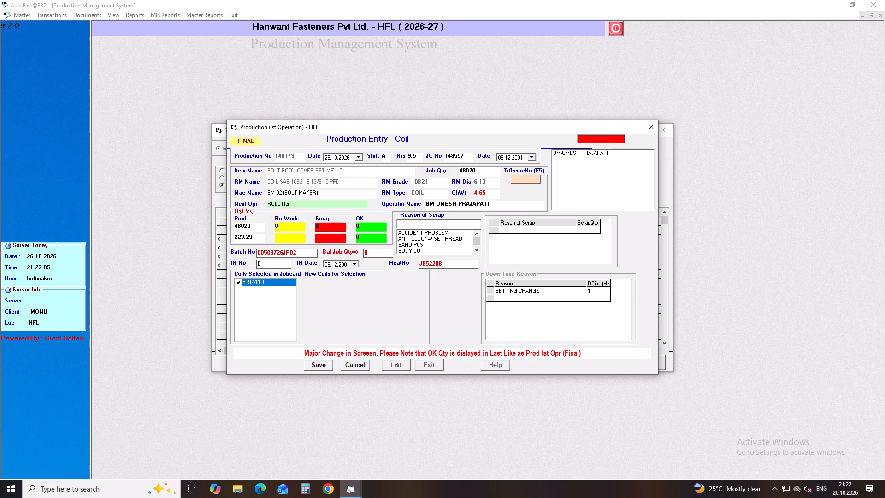
pyautogui.press('Return')
pyautogui.press('2')
pyautogui.press('Return')
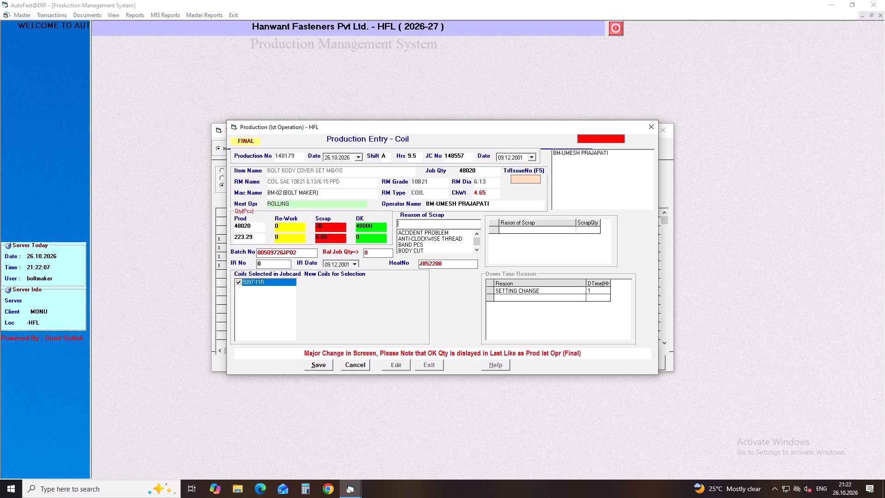
# Record SETTING PROBLEM as the scrap reason for 20 pieces on production 148179.
pyautogui.write('SE')
pyautogui.press('Down')
pyautogui.press('Return')
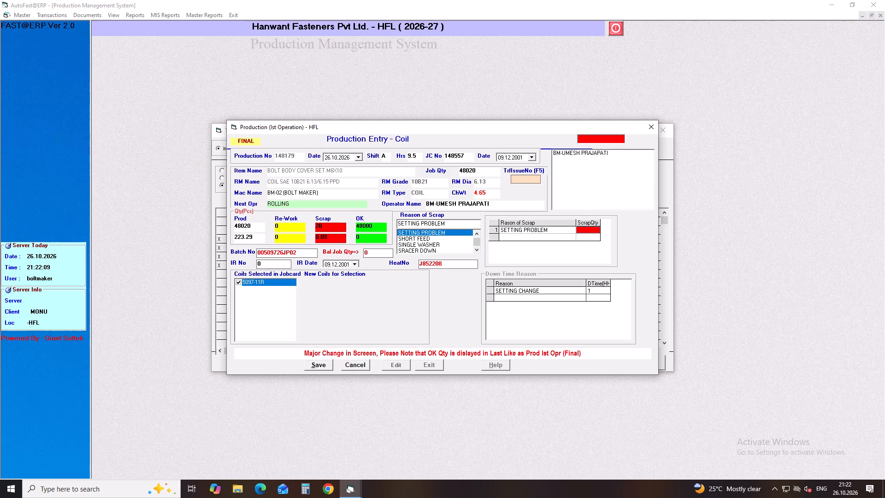
pyautogui.write('20')
# Enter IR number 01 and IR date 26.10.2026 on production 148179, save it and return to the pending list.
pyautogui.click(269, 265)
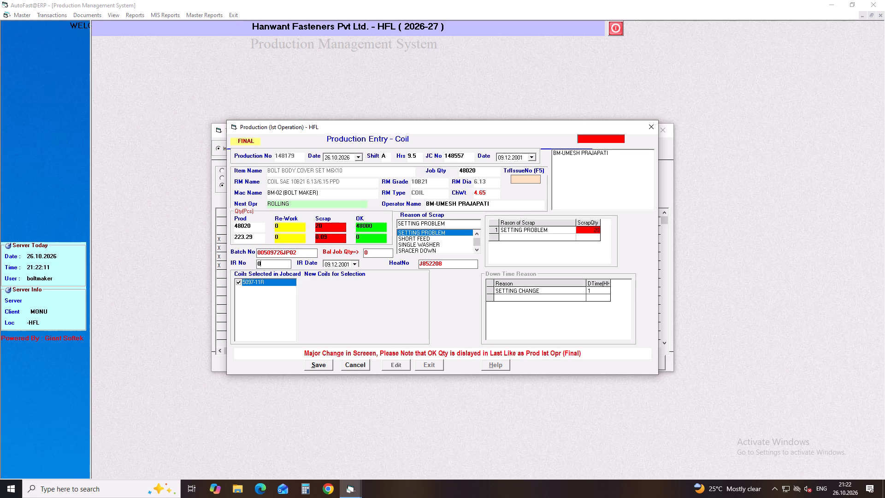
pyautogui.press('1')
pyautogui.press('Return')
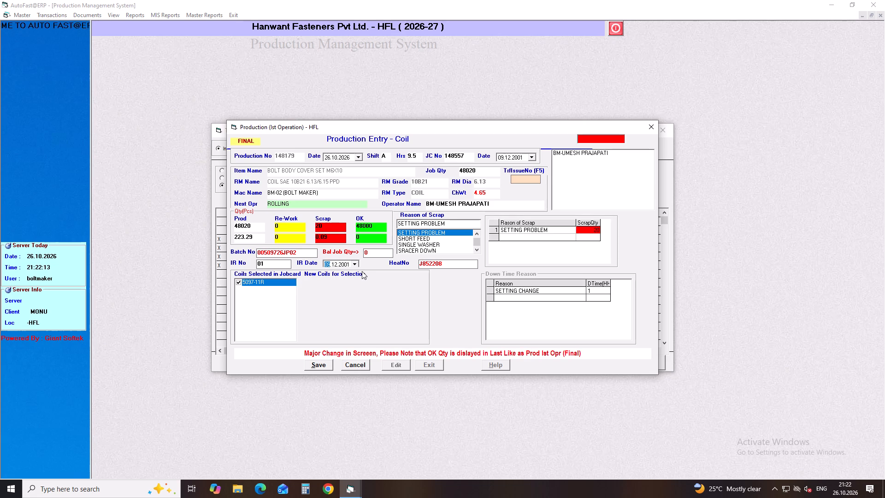
pyautogui.click(351, 262)
pyautogui.click(375, 337)
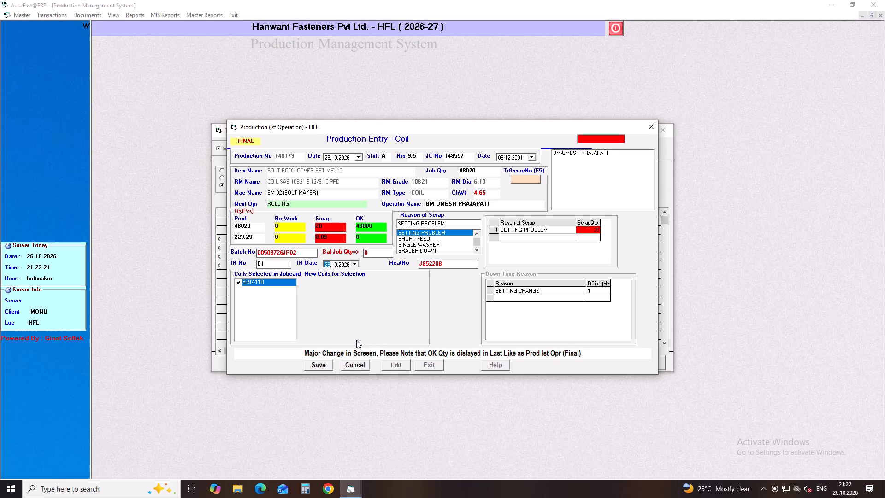
pyautogui.click(355, 263)
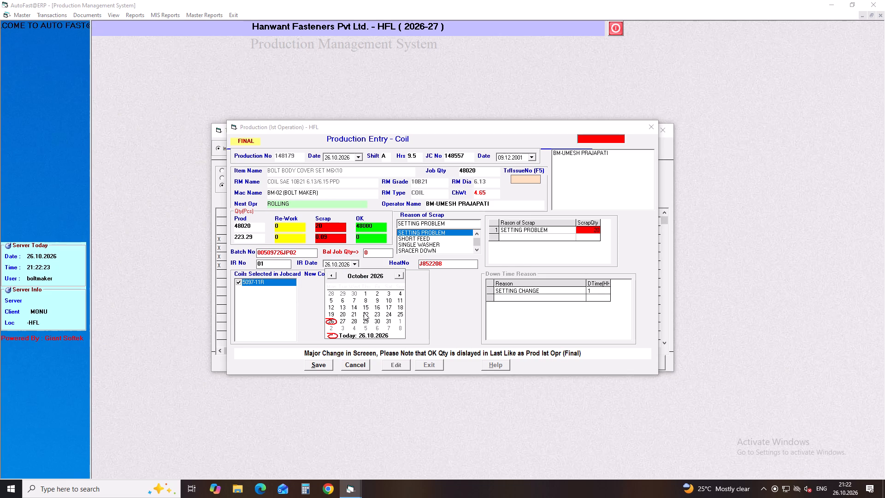
pyautogui.click(374, 333)
pyautogui.click(326, 366)
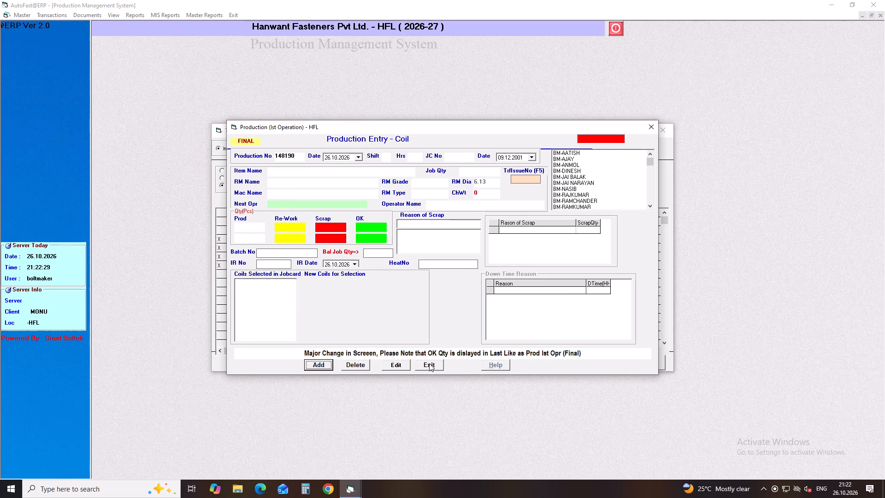
pyautogui.click(430, 363)
# Open pending production 148180 for final editing and set its rework quantity to 0 and scrap quantity to 10.
pyautogui.click(238, 273)
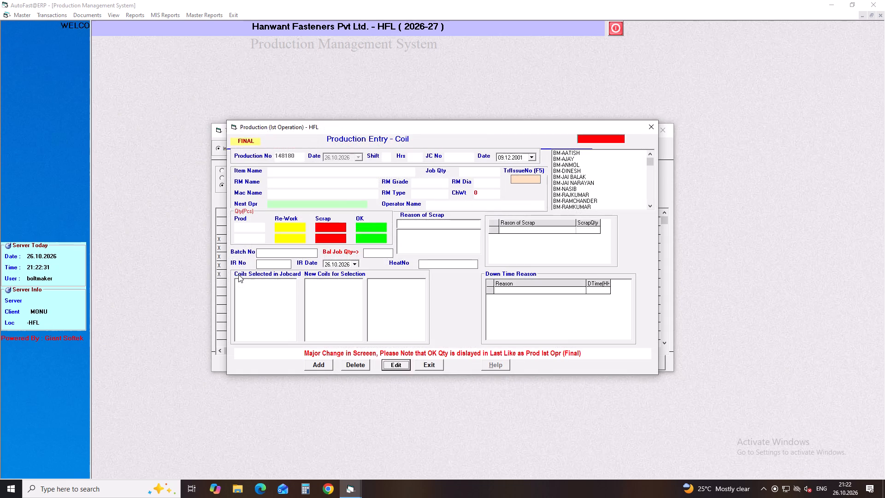
pyautogui.press('Return')
pyautogui.press('Return')
pyautogui.click(399, 366)
pyautogui.press('Return')
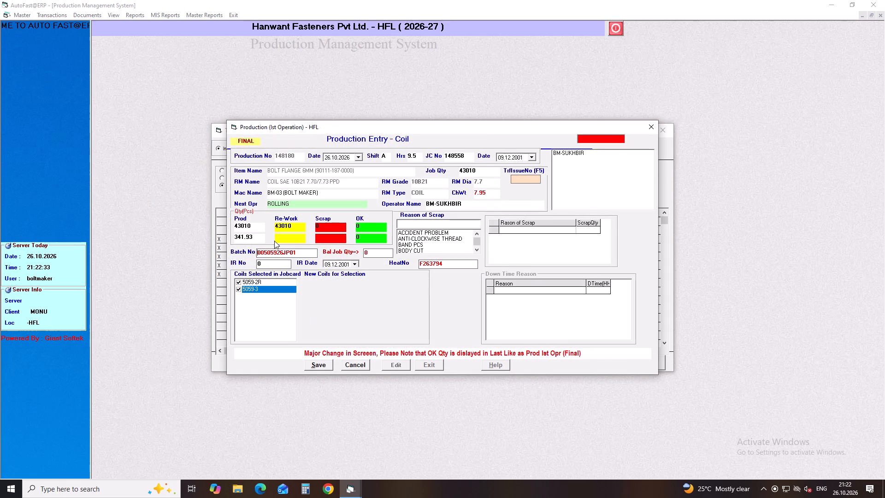
pyautogui.moveTo(298, 225); pyautogui.dragTo(249, 230)
pyautogui.press('0')
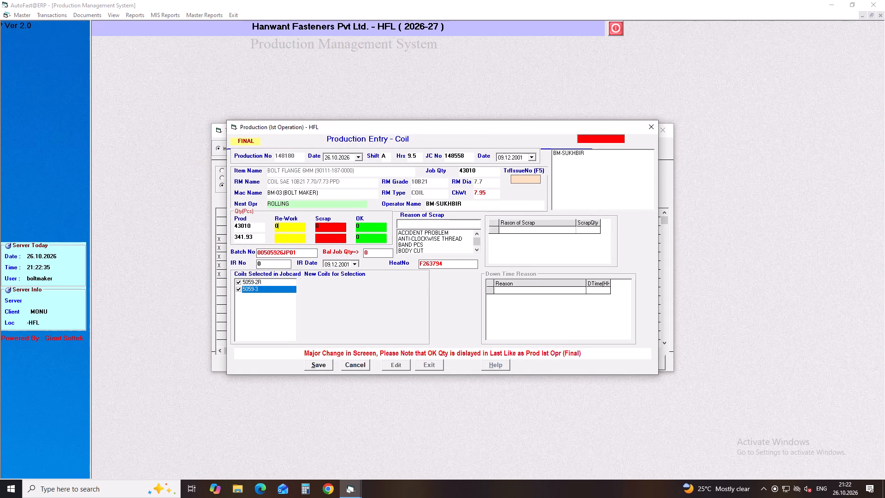
pyautogui.press('Return')
pyautogui.press('1')
pyautogui.press('Return')
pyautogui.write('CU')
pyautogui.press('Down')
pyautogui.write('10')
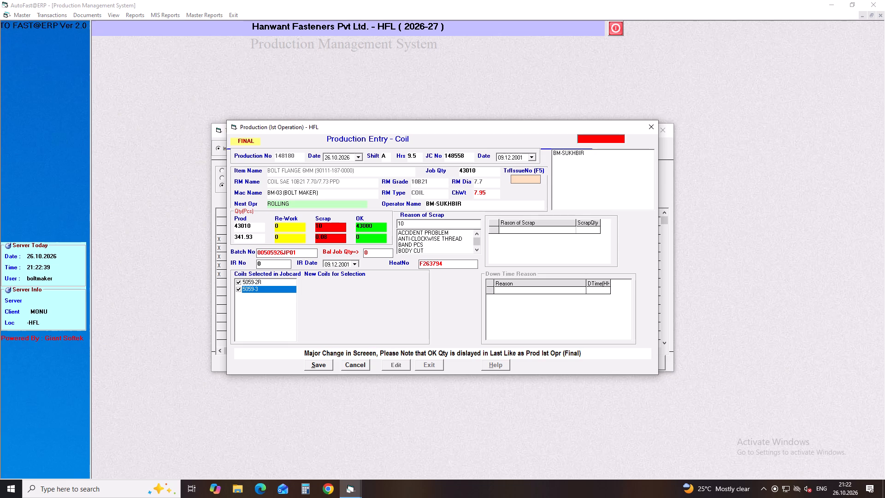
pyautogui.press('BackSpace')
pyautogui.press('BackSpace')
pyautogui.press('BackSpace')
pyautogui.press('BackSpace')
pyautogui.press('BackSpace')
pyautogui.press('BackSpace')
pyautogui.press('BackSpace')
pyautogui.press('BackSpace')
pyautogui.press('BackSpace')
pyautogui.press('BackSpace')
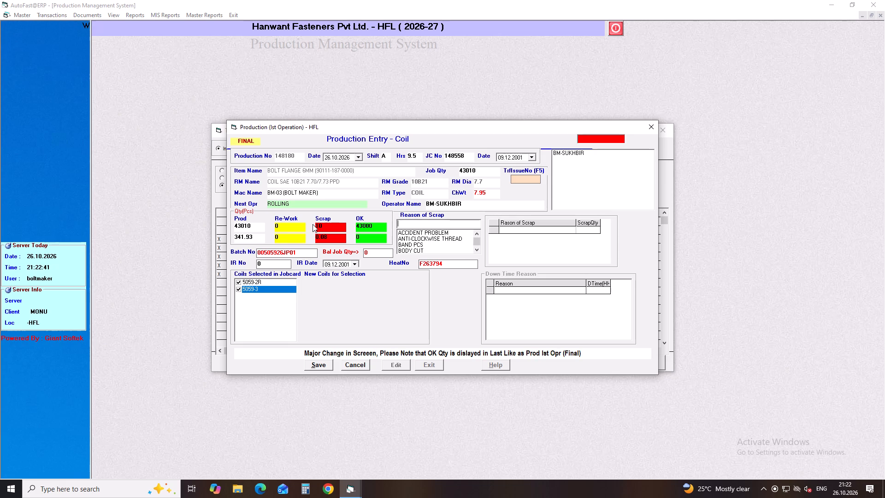
# Record CUTT OFF as the scrap reason for 10 pieces on production 148180.
pyautogui.write('CU')
pyautogui.press('Down')
pyautogui.press('Return')
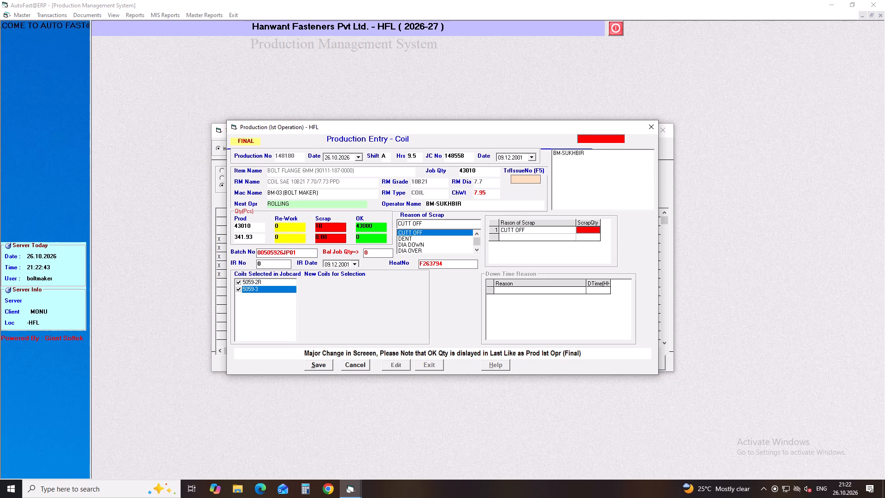
pyautogui.write('10')
# Enter IR number 01 and IR date 26.10.2026 on production 148180, save it and return to the pending list.
pyautogui.click(272, 262)
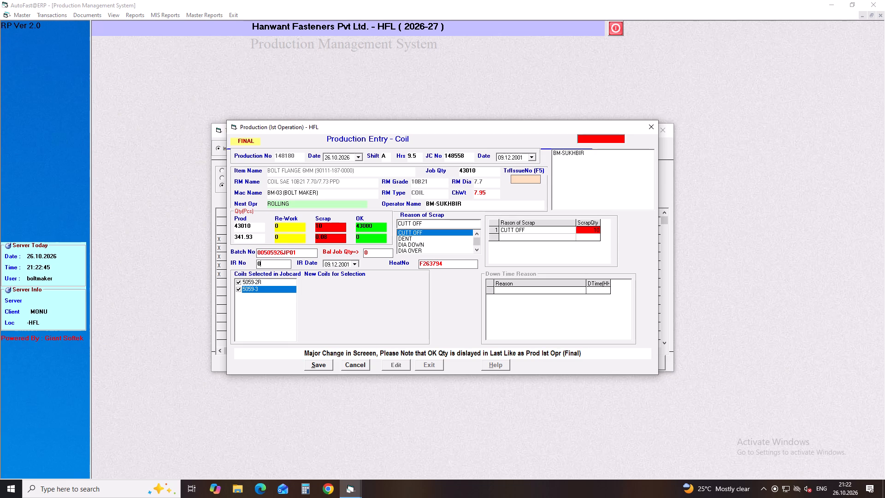
pyautogui.press('1')
pyautogui.press('Return')
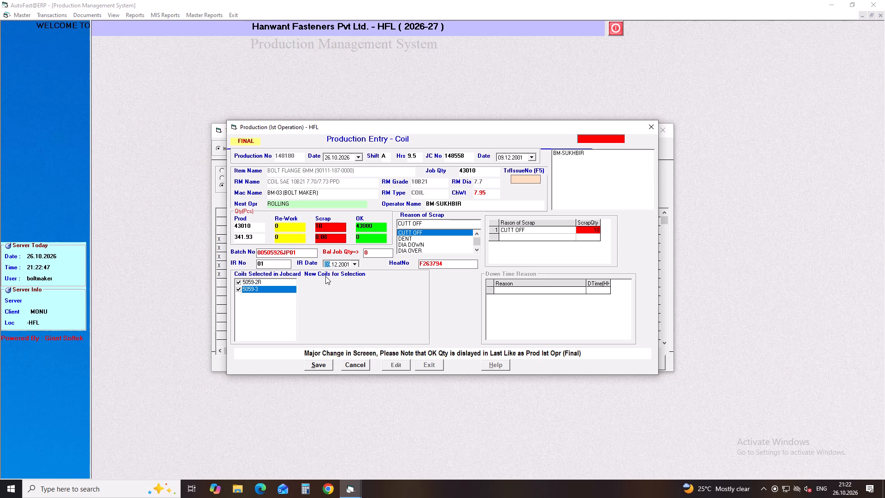
pyautogui.click(354, 261)
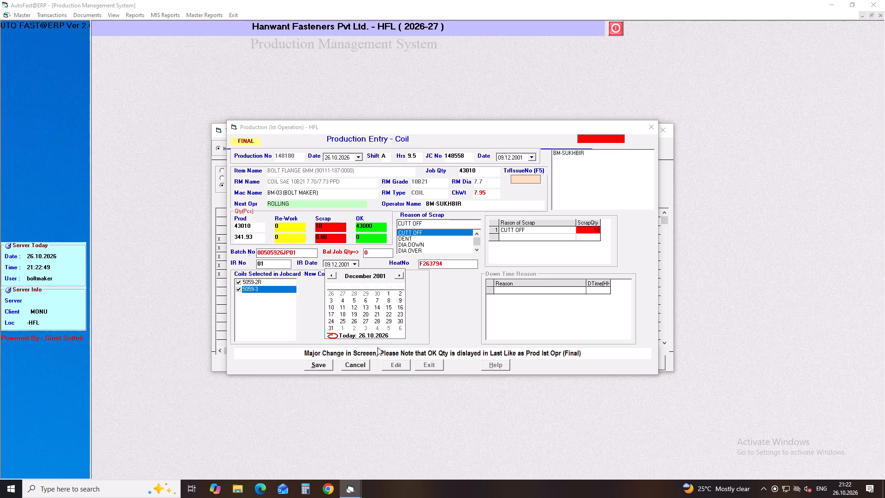
pyautogui.click(378, 336)
pyautogui.click(327, 367)
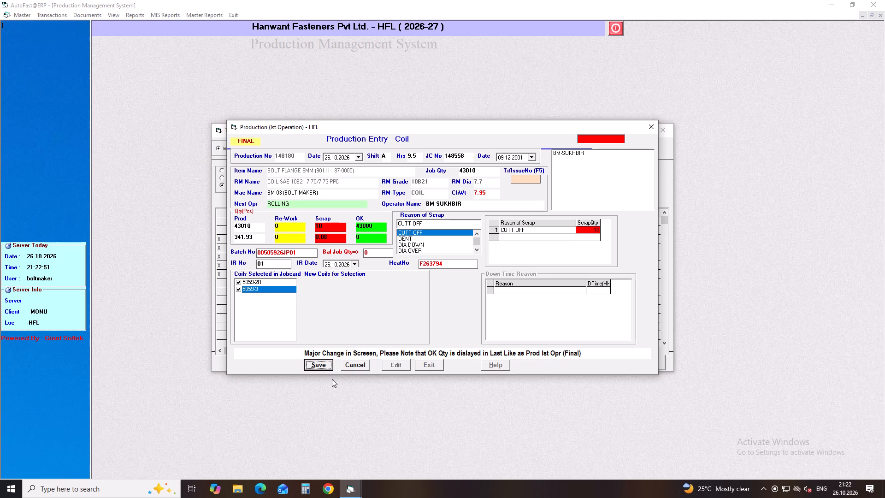
pyautogui.click(426, 362)
# Open pending production 148181 for final editing and set its rework quantity to 0 and scrap quantity to 50.
pyautogui.click(235, 283)
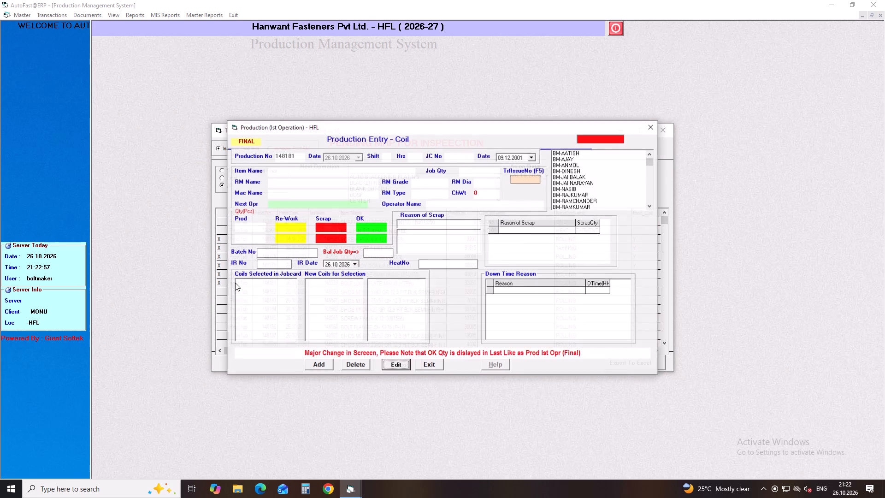
pyautogui.press('Return')
pyautogui.press('Return')
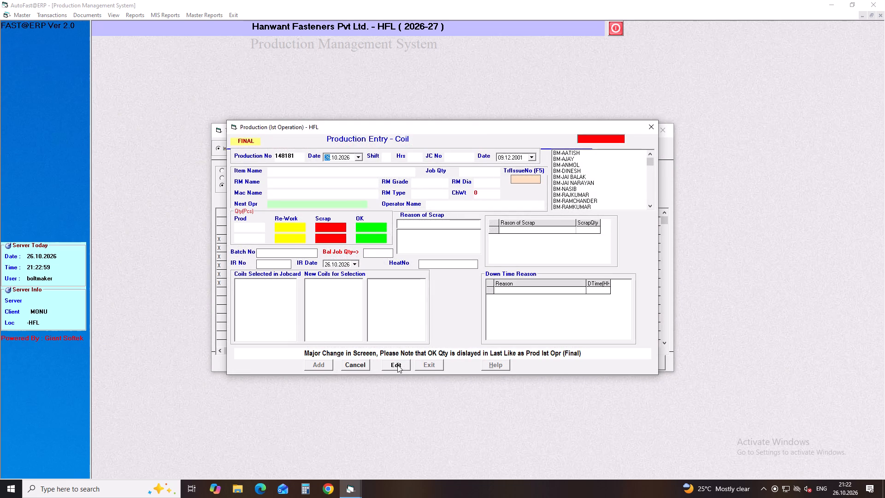
pyautogui.click(397, 365)
pyautogui.press('Return')
pyautogui.moveTo(298, 228); pyautogui.dragTo(261, 231)
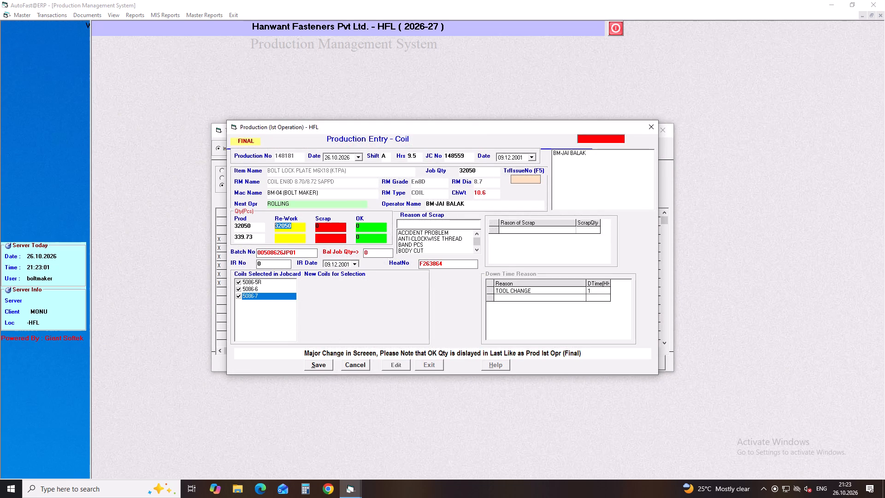
pyautogui.press('0')
pyautogui.press('Return')
pyautogui.press('5')
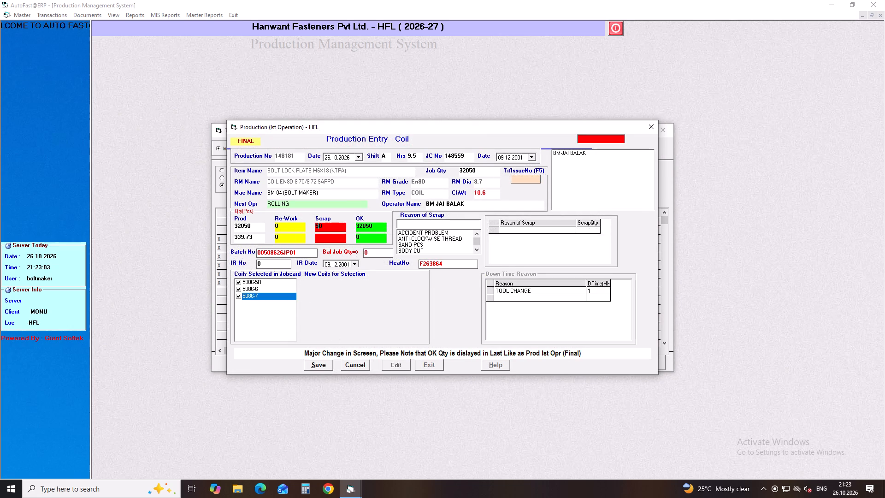
pyautogui.press('Return')
# Record CUTT OFF as the scrap reason for 50 pieces on production 148181.
pyautogui.write('CU')
pyautogui.press('Down')
pyautogui.press('Return')
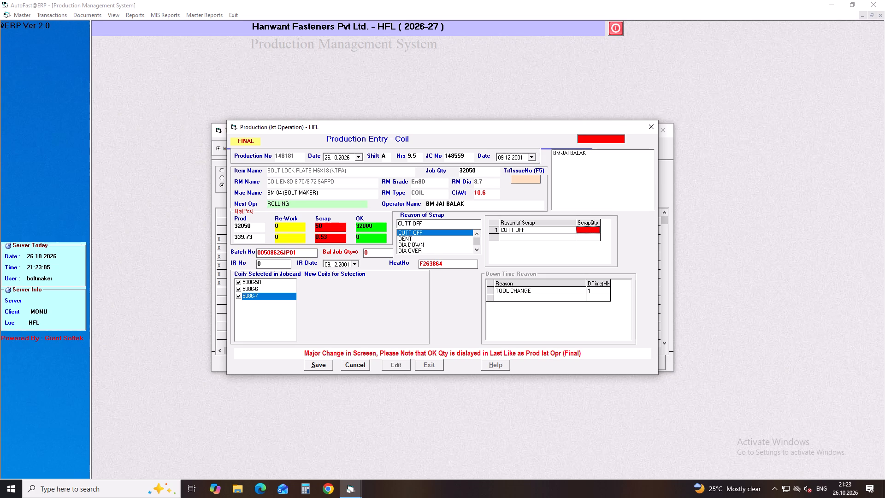
pyautogui.write('50')
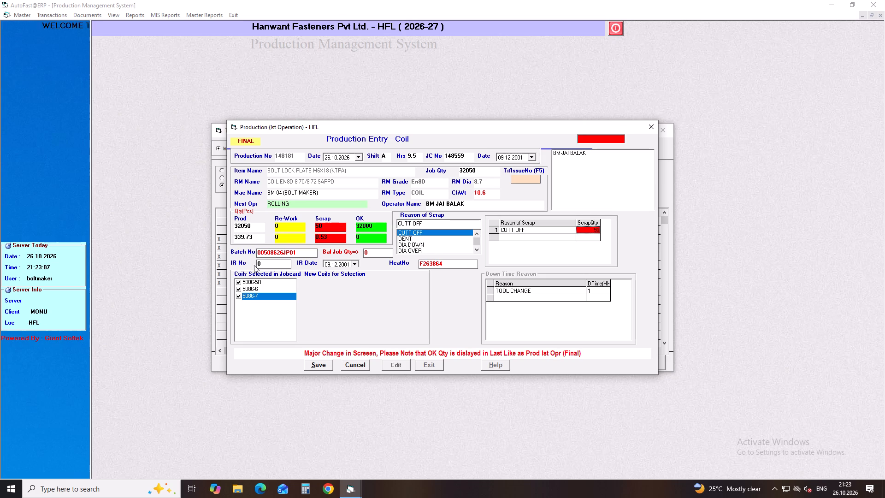
# Enter IR number 01 and IR date 26.10.2026 on production 148181, save it and return to the pending list.
pyautogui.click(264, 265)
pyautogui.press('1')
pyautogui.press('Return')
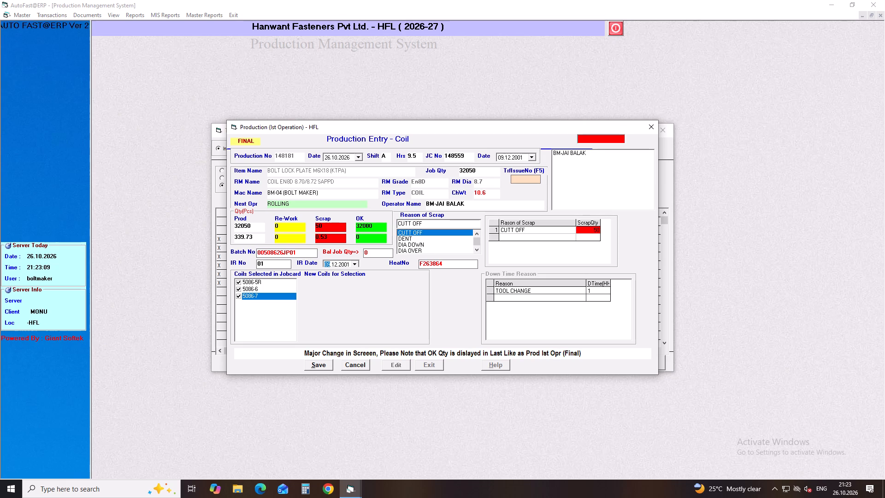
pyautogui.click(356, 265)
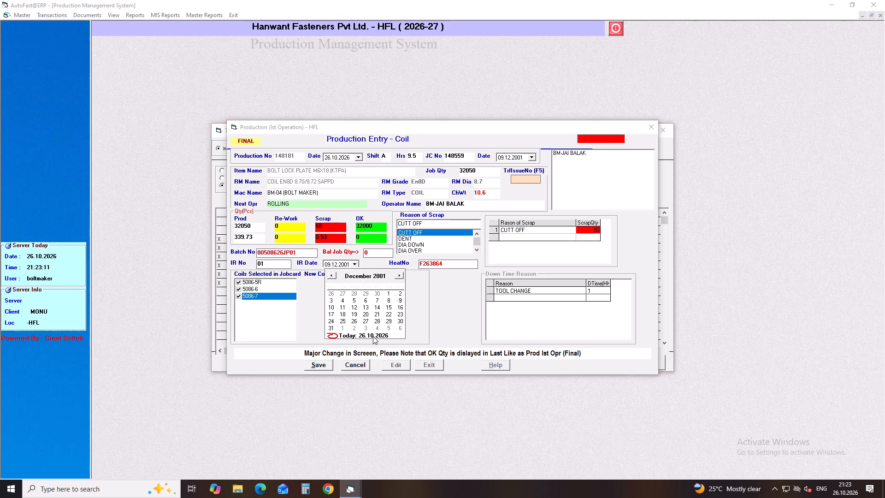
pyautogui.click(373, 336)
pyautogui.click(325, 366)
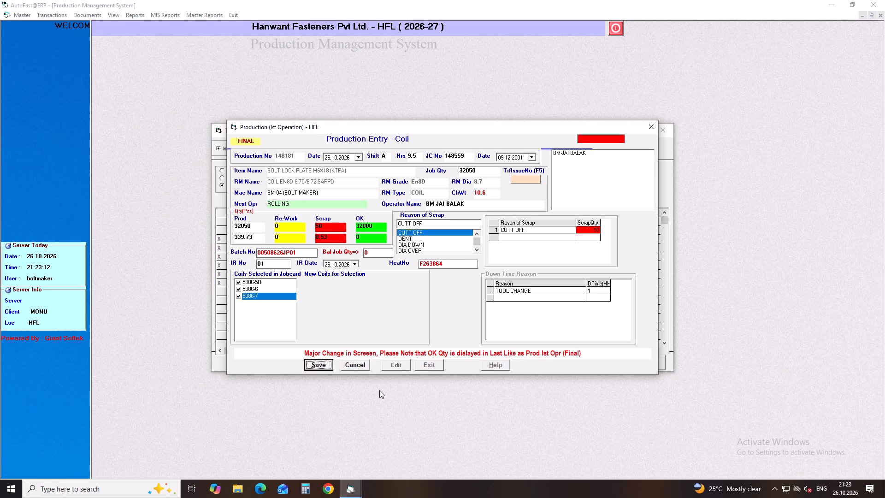
pyautogui.click(426, 364)
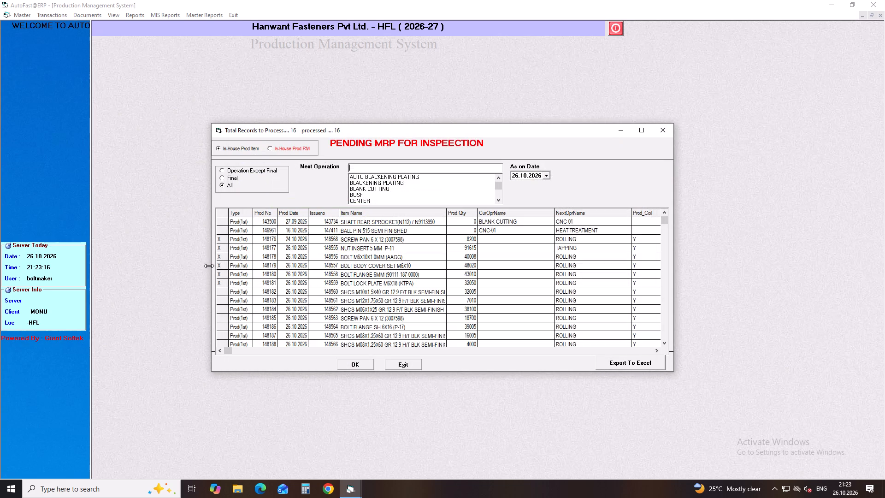
# Open pending production 148182 for final editing and set its rework quantity to 0 and scrap quantity to 5.
pyautogui.click(244, 291)
pyautogui.press('Return')
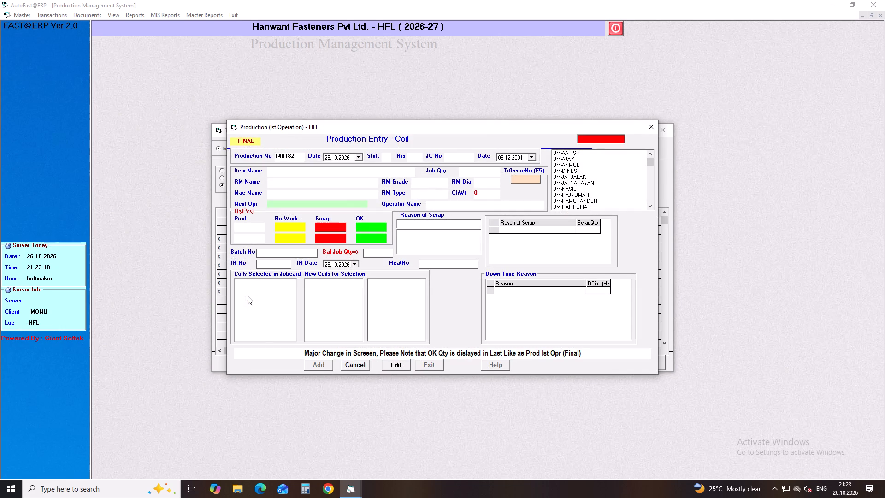
pyautogui.press('Return')
pyautogui.click(392, 362)
pyautogui.press('Return')
pyautogui.moveTo(295, 225); pyautogui.dragTo(234, 232)
pyautogui.press('0')
pyautogui.press('Return')
pyautogui.press('Delete')
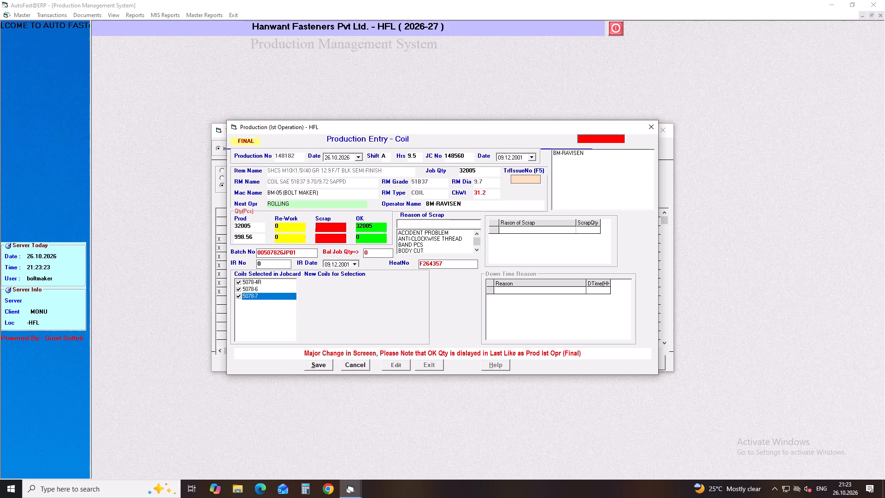
pyautogui.press('5')
pyautogui.press('Return')
# Record CUTT OFF as the scrap reason for 5 pieces on production 148182.
pyautogui.write('CU')
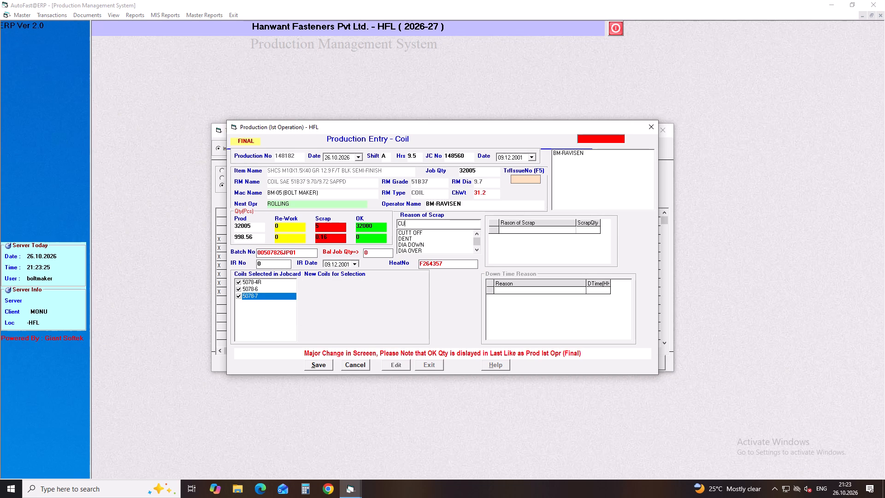
pyautogui.press('Down')
pyautogui.press('Return')
pyautogui.press('5')
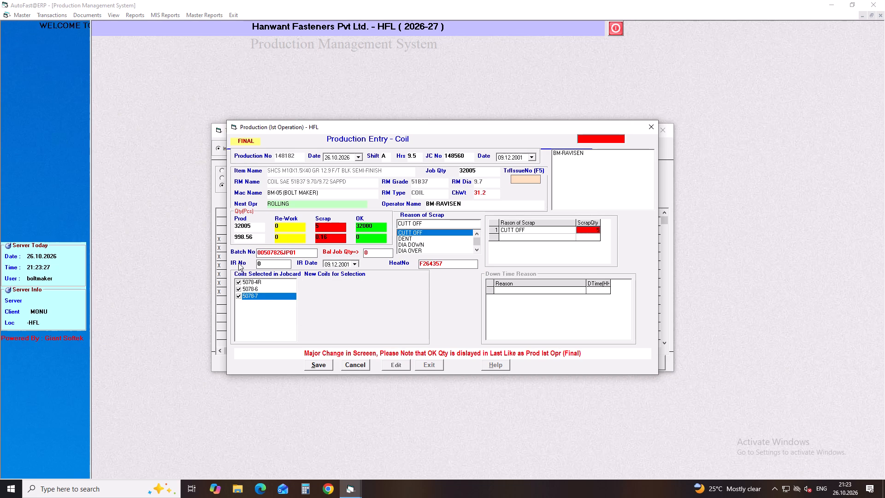
# Enter IR number 01 and IR date 26.10.2026 on production 148182, save it and return to the pending list.
pyautogui.click(264, 265)
pyautogui.press('1')
pyautogui.press('Return')
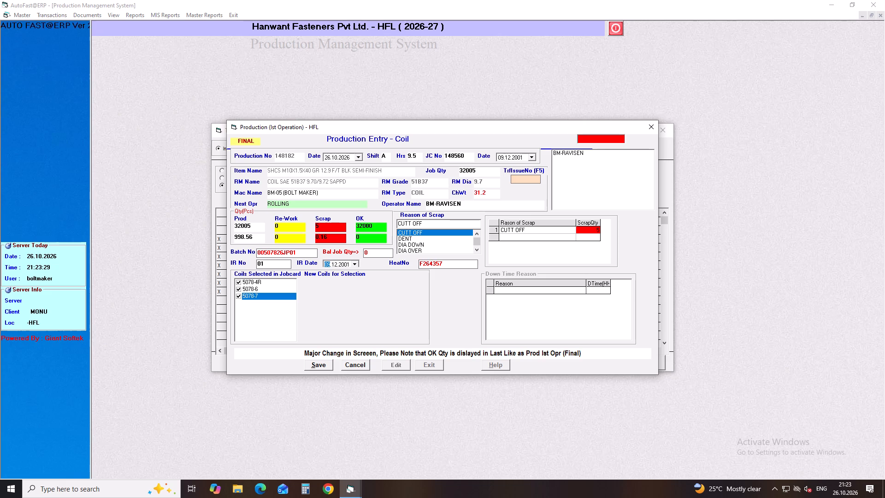
pyautogui.click(356, 262)
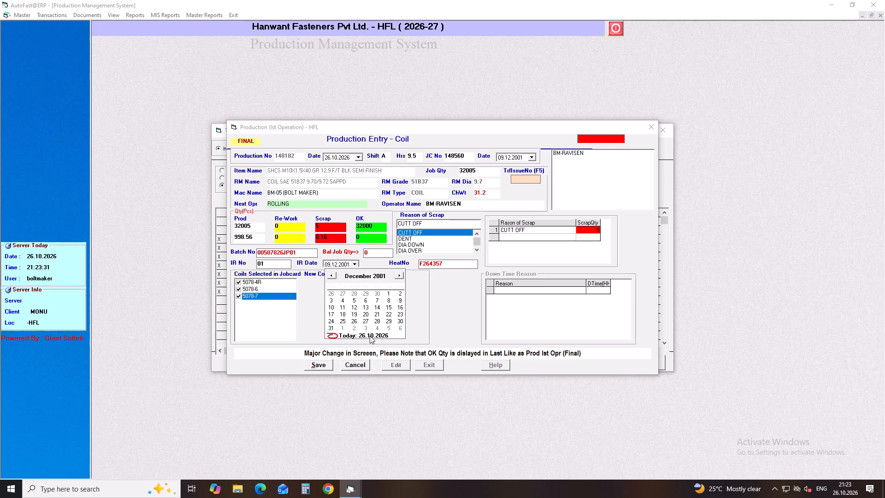
pyautogui.click(370, 336)
pyautogui.click(328, 361)
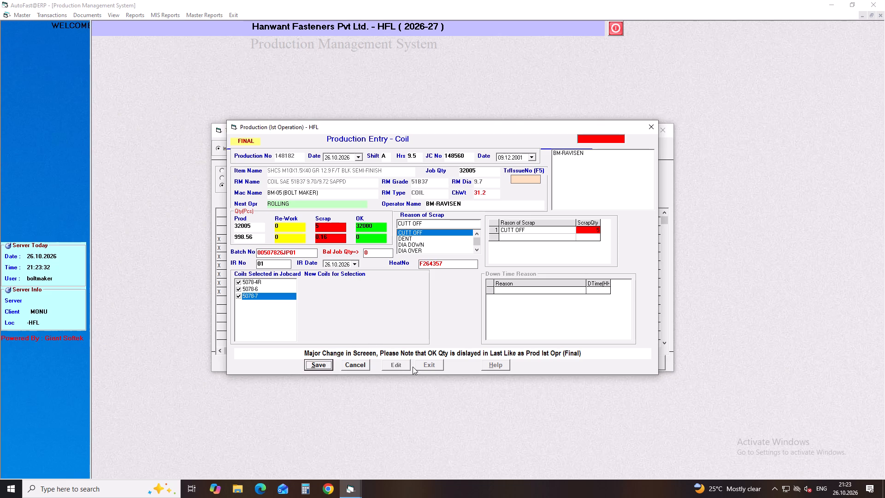
pyautogui.click(433, 366)
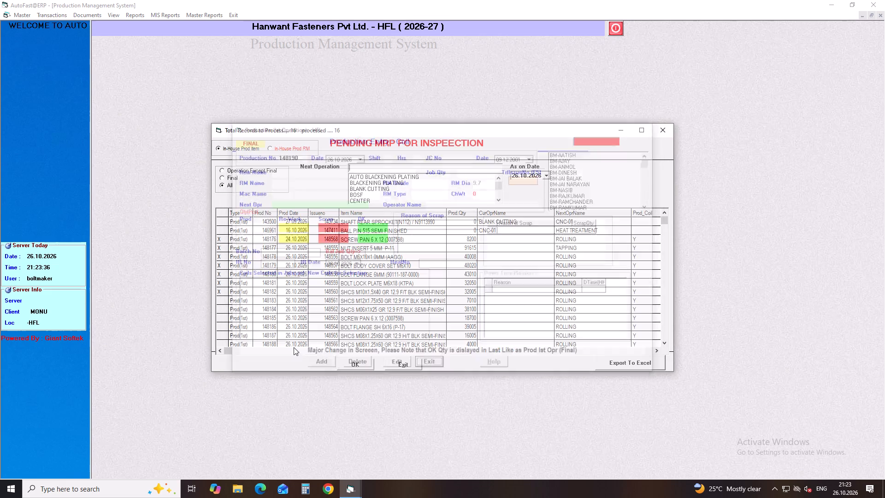
# Open pending production 148183 for final editing and set its rework quantity to 0 and scrap quantity to 10.
pyautogui.click(242, 302)
pyautogui.press('Return')
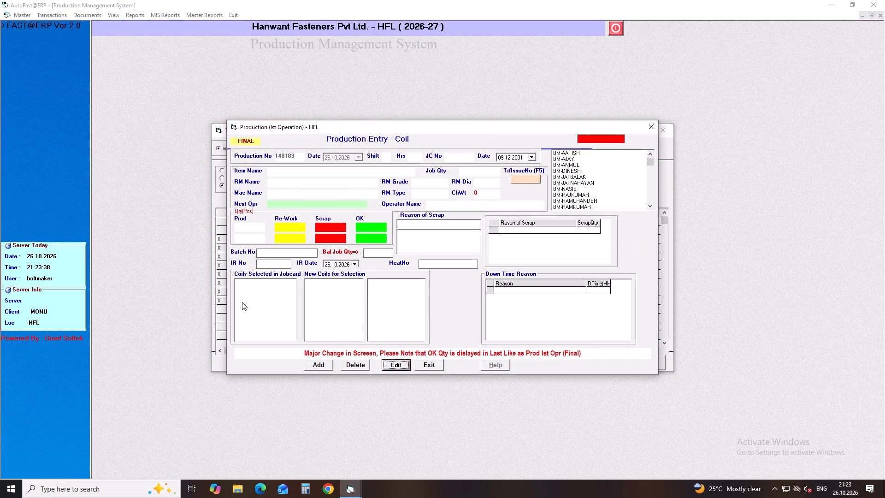
pyautogui.press('Return')
pyautogui.click(397, 362)
pyautogui.press('Return')
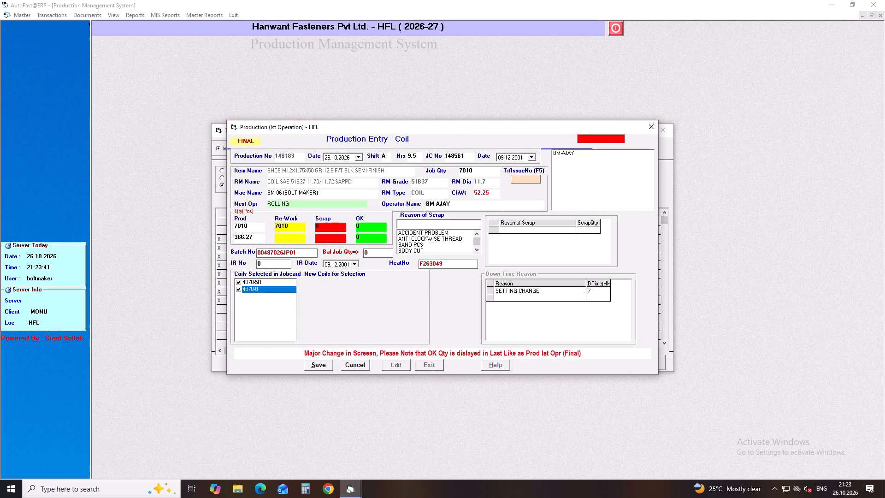
pyautogui.moveTo(295, 229); pyautogui.dragTo(255, 231)
pyautogui.press('0')
pyautogui.press('Return')
pyautogui.press('1')
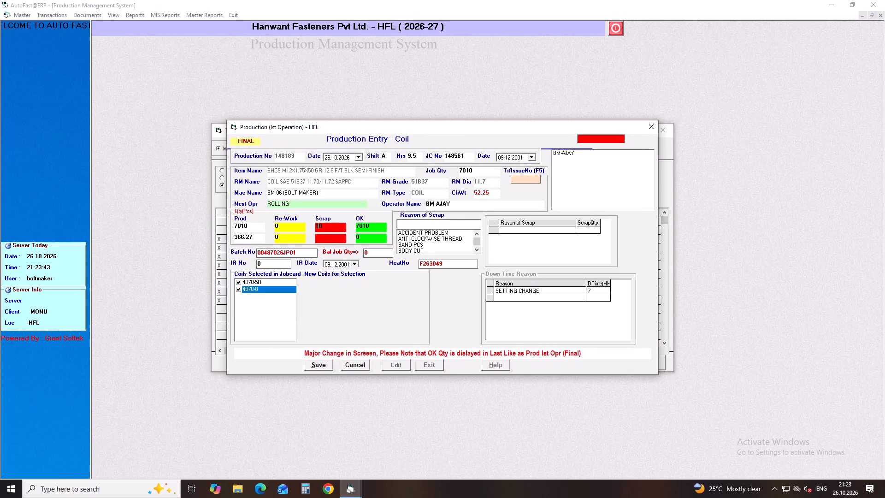
pyautogui.press('Return')
# Record SETTING PROBLEM as the scrap reason for 10 pieces on production 148183.
pyautogui.write('SE')
pyautogui.press('Down')
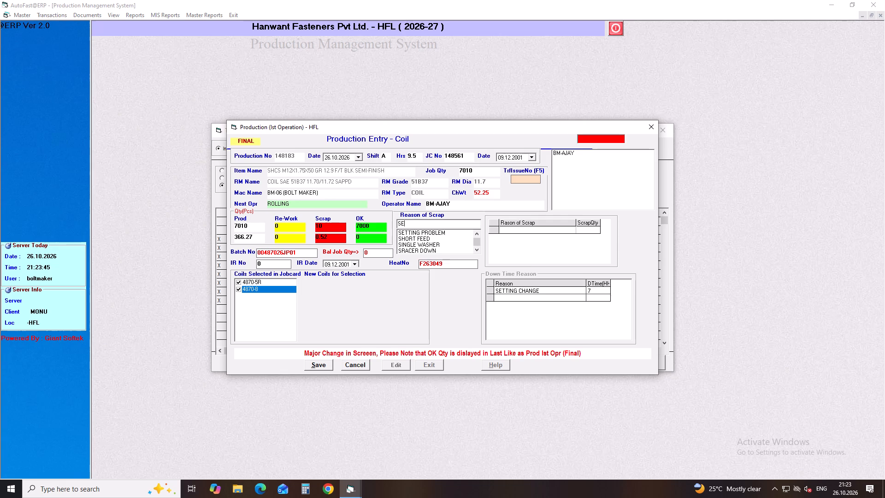
pyautogui.press('Return')
pyautogui.write('10')
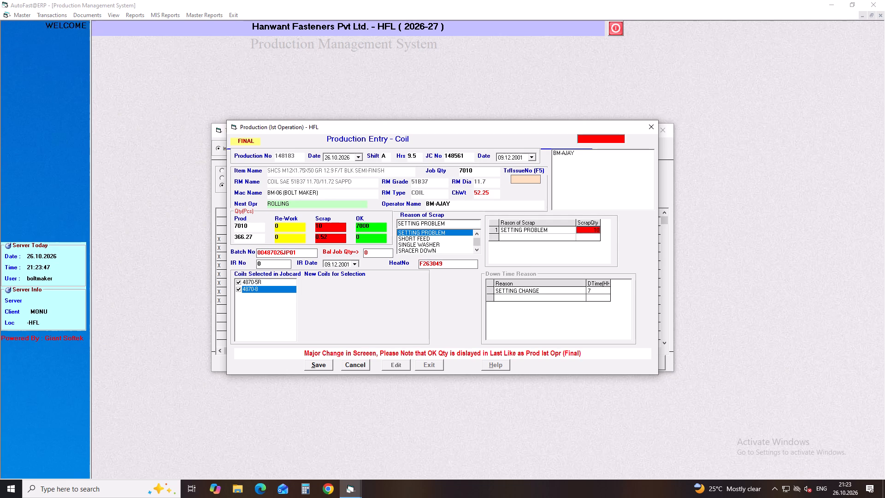
# Enter IR number 01 and IR date 26.10.2026 on production 148183, save it and return to the pending list.
pyautogui.click(266, 266)
pyautogui.press('1')
pyautogui.press('Return')
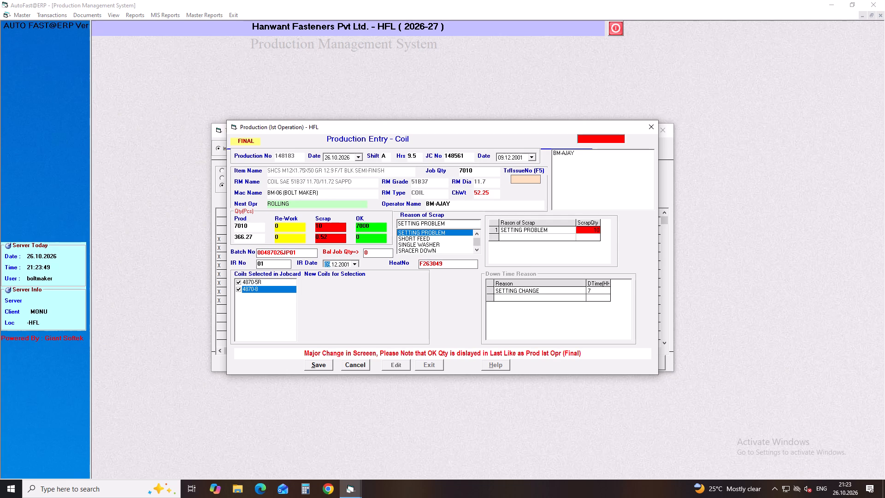
pyautogui.click(355, 262)
pyautogui.click(374, 335)
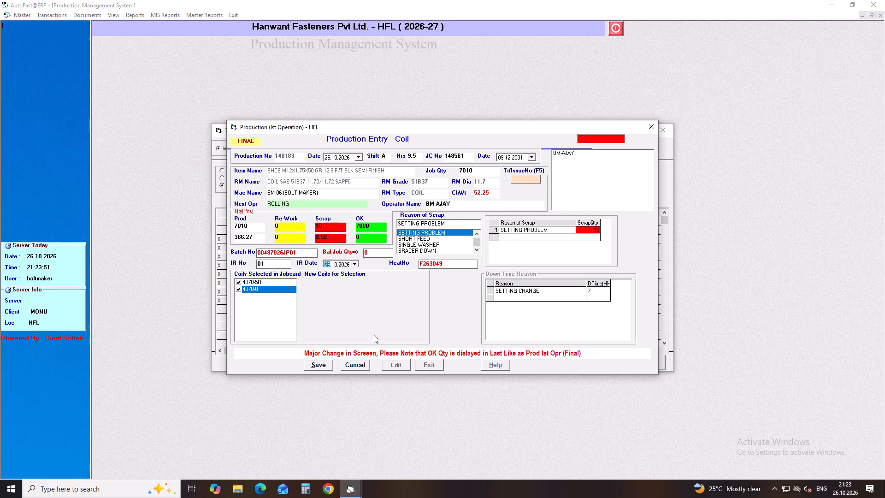
pyautogui.click(326, 365)
pyautogui.click(430, 365)
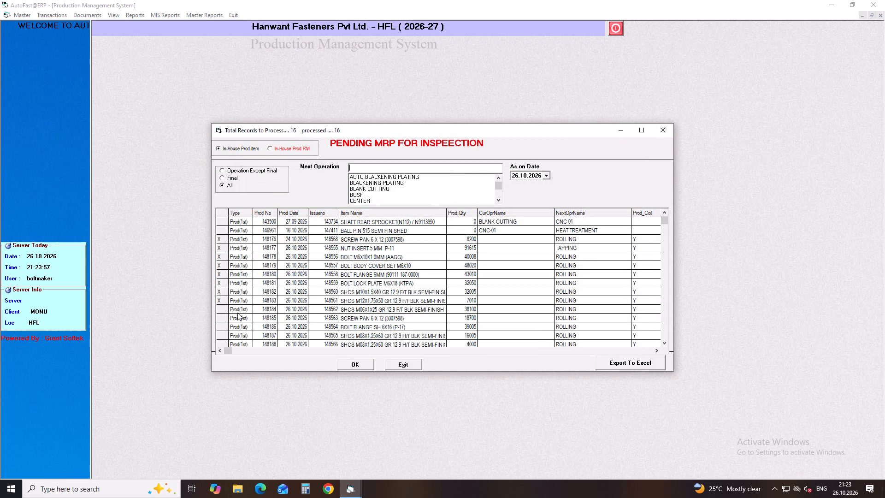
# Open pending production 148184 for final editing and set its rework quantity to 0 and scrap quantity to 100.
pyautogui.click(238, 309)
pyautogui.press('Return')
pyautogui.press('Return')
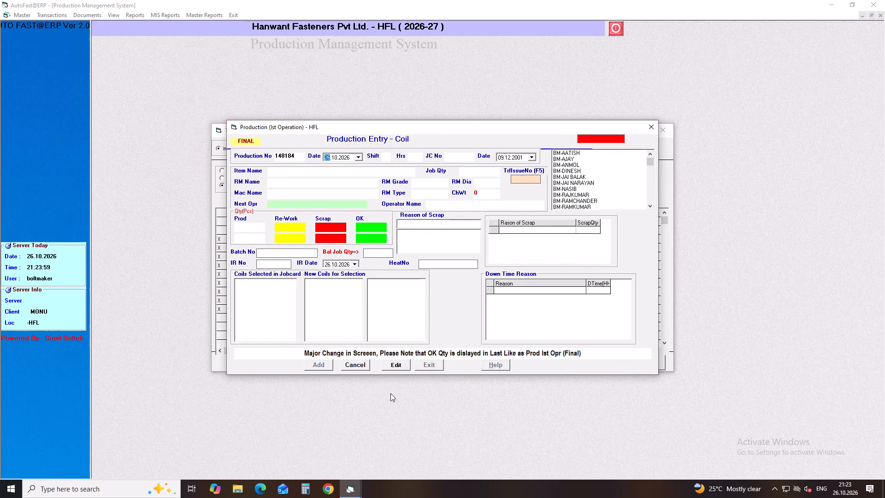
pyautogui.click(401, 363)
pyautogui.press('Return')
pyautogui.moveTo(302, 223); pyautogui.dragTo(300, 225)
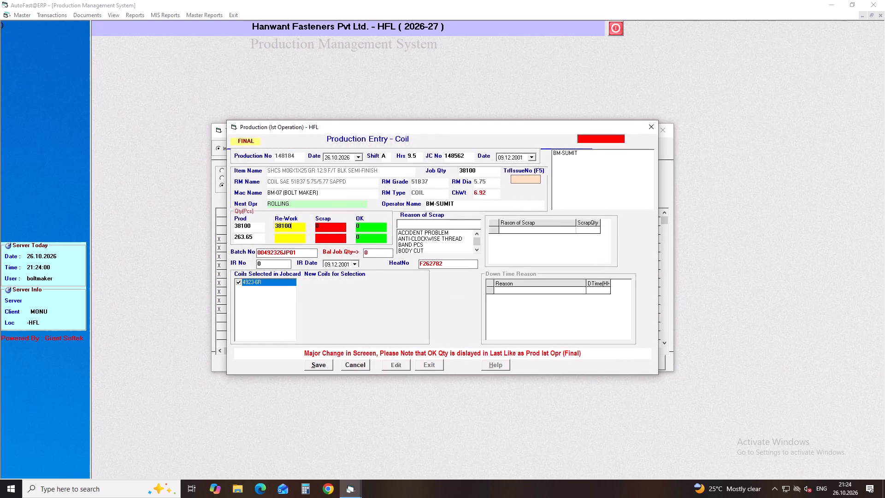
pyautogui.moveTo(300, 225); pyautogui.dragTo(247, 228)
pyautogui.press('0')
pyautogui.press('Return')
pyautogui.write('10')
pyautogui.press('Return')
# Record DENT as the scrap reason for 100 pieces on production 148184.
pyautogui.write('DE')
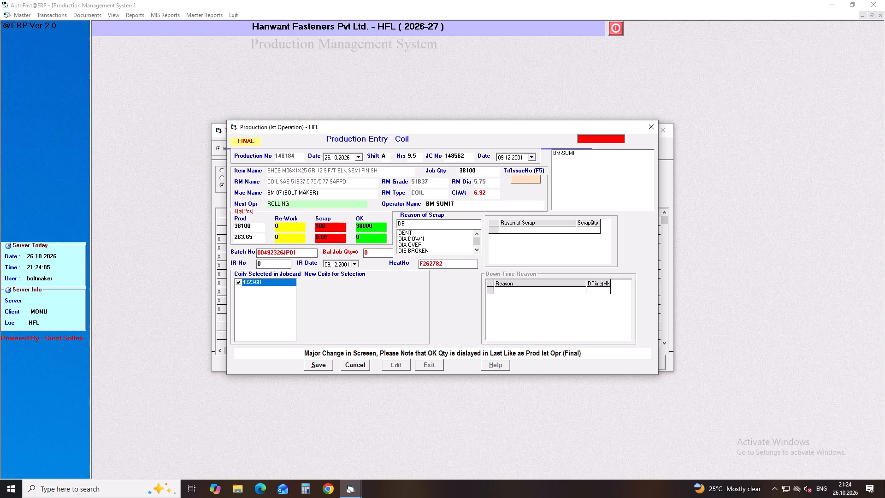
pyautogui.press('Down')
pyautogui.press('Return')
pyautogui.write('100')
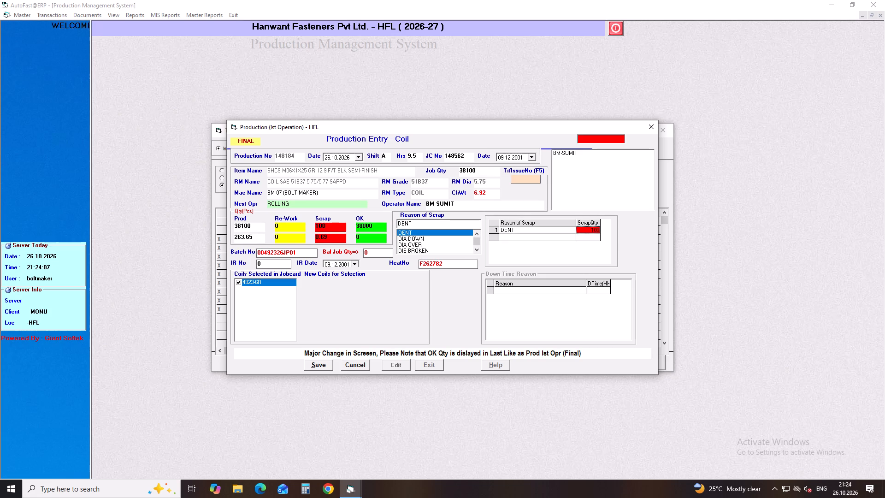
# Enter IR number 01 and IR date 26.10.2026 on production 148184, save it and return to the pending list.
pyautogui.click(270, 262)
pyautogui.press('1')
pyautogui.press('Return')
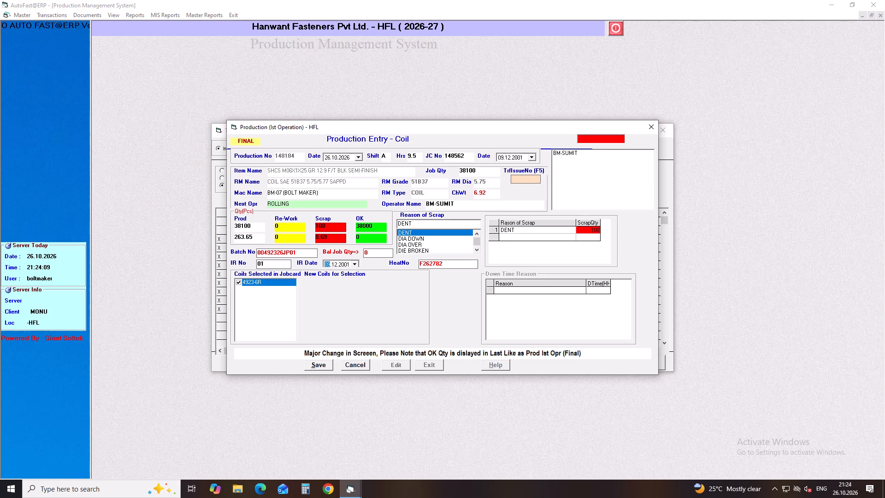
pyautogui.click(354, 265)
pyautogui.click(370, 336)
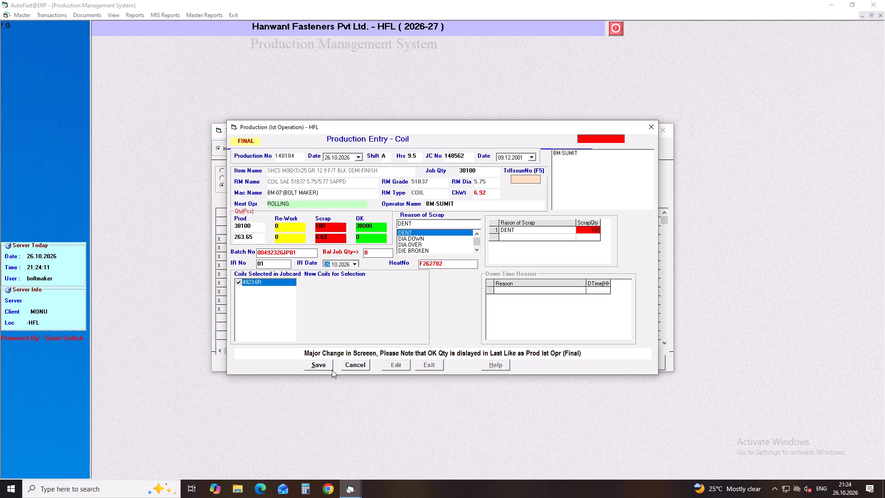
pyautogui.click(325, 368)
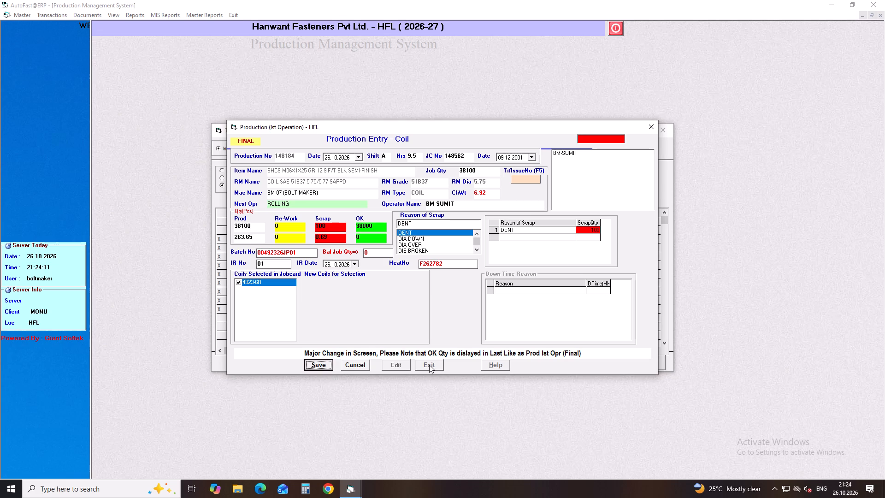
pyautogui.click(429, 365)
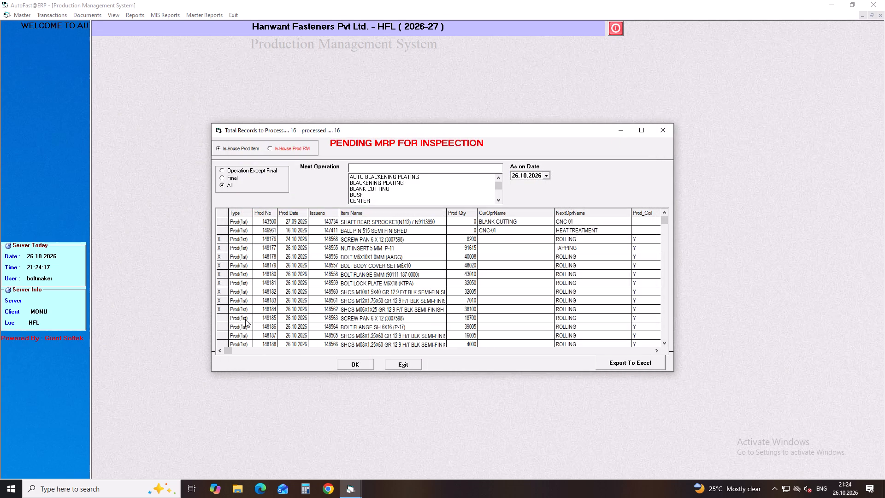
# Open pending production 148185 for final editing and set its rework quantity to 0 and scrap quantity to 200.
pyautogui.click(245, 319)
pyautogui.press('Return')
pyautogui.press('Return')
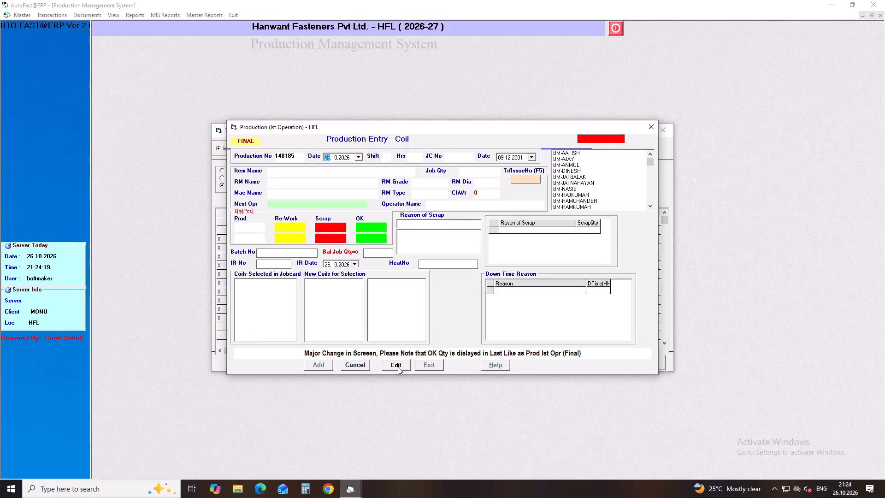
pyautogui.click(398, 367)
pyautogui.press('Return')
pyautogui.moveTo(299, 226); pyautogui.dragTo(225, 226)
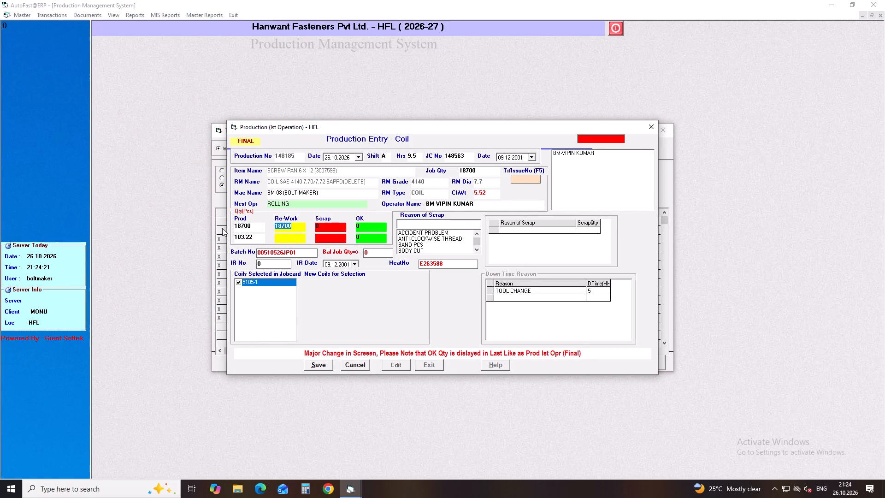
pyautogui.press('0')
pyautogui.press('Return')
pyautogui.write('20')
pyautogui.press('Return')
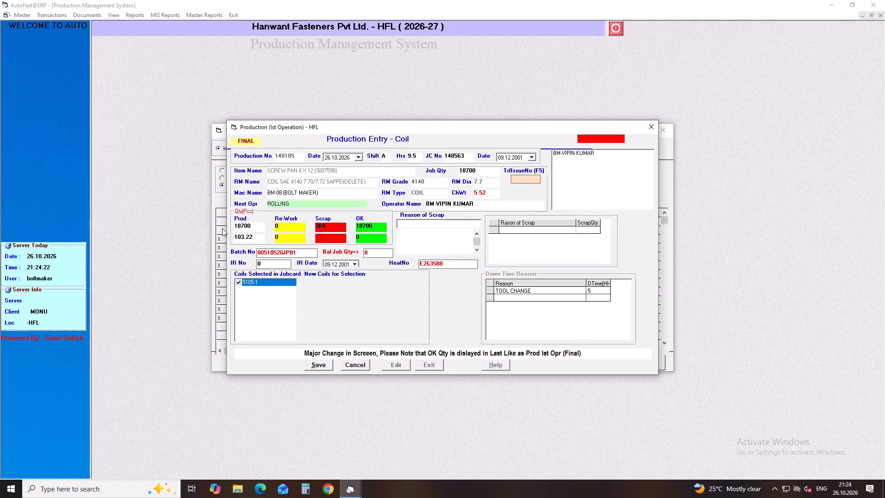
# Record PUNCH BROKEN as the scrap reason for 100 pieces on production 148185.
pyautogui.write('PUN')
pyautogui.press('Down')
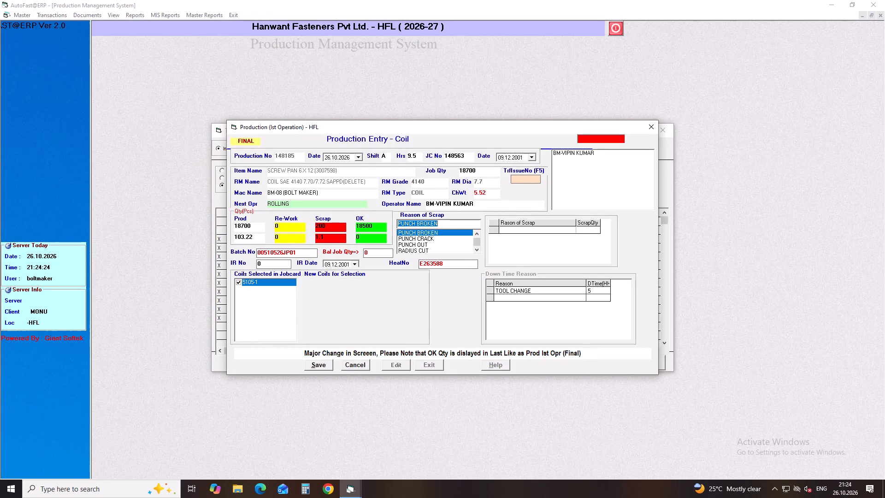
pyautogui.press('Return')
pyautogui.write('100')
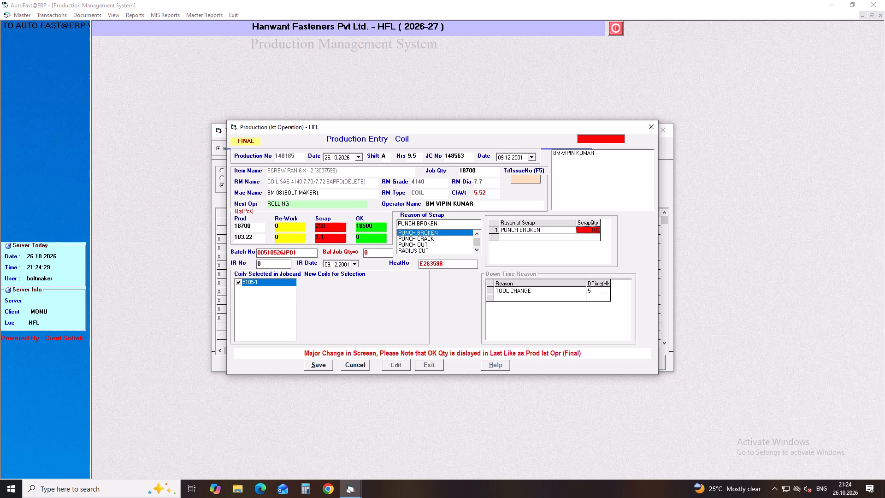
# Add DIE BROKEN as a second scrap reason for 100 pieces on production 148185.
pyautogui.moveTo(441, 223); pyautogui.dragTo(383, 224)
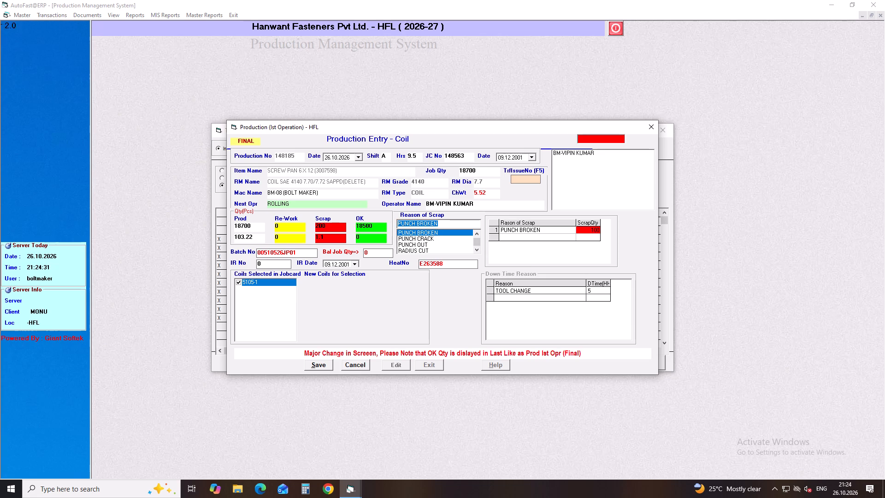
pyautogui.write('DI')
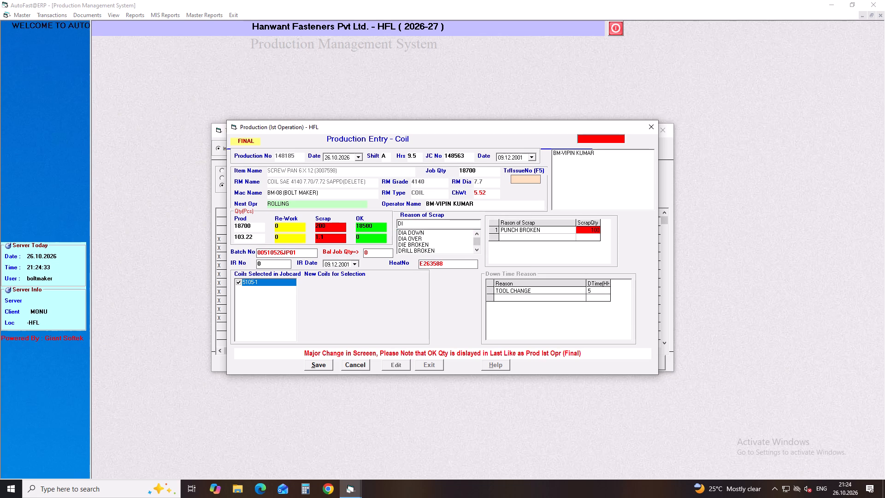
pyautogui.press('Down')
pyautogui.press('Down')
pyautogui.press('Down')
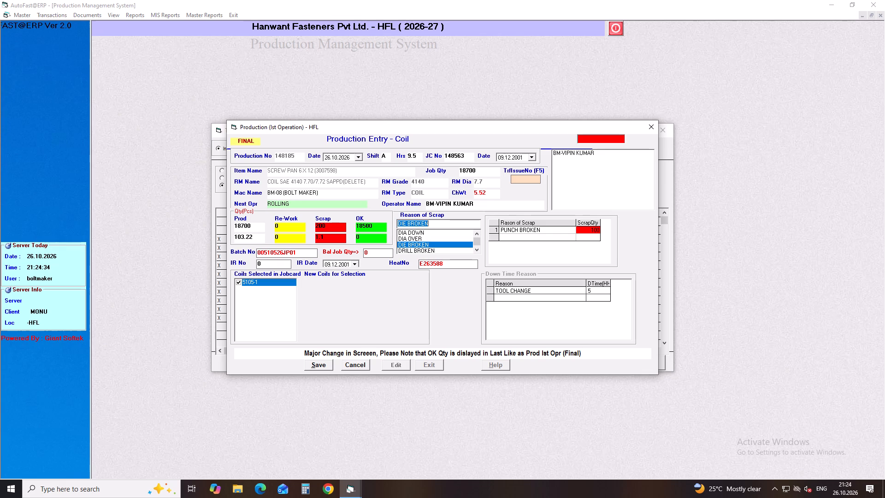
pyautogui.press('Return')
pyautogui.write('100')
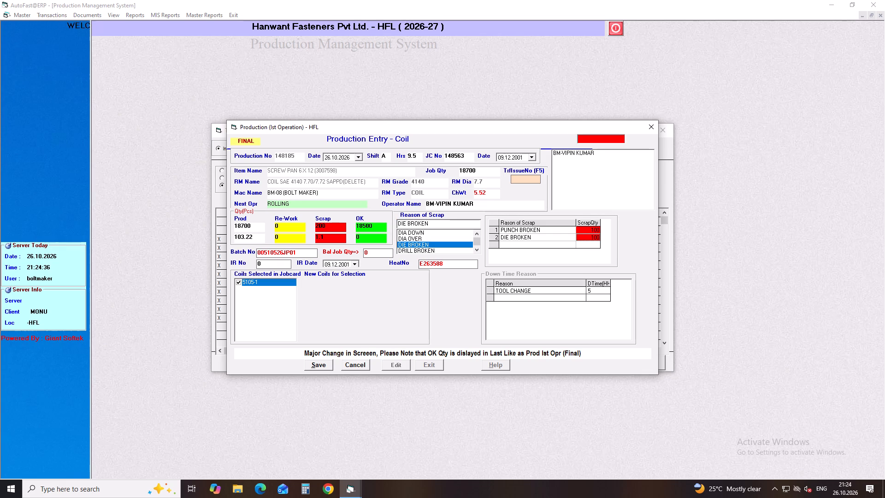
# Enter IR number 01 and IR date 26.10.2026 on production 148185, save it and return to the pending list.
pyautogui.click(265, 267)
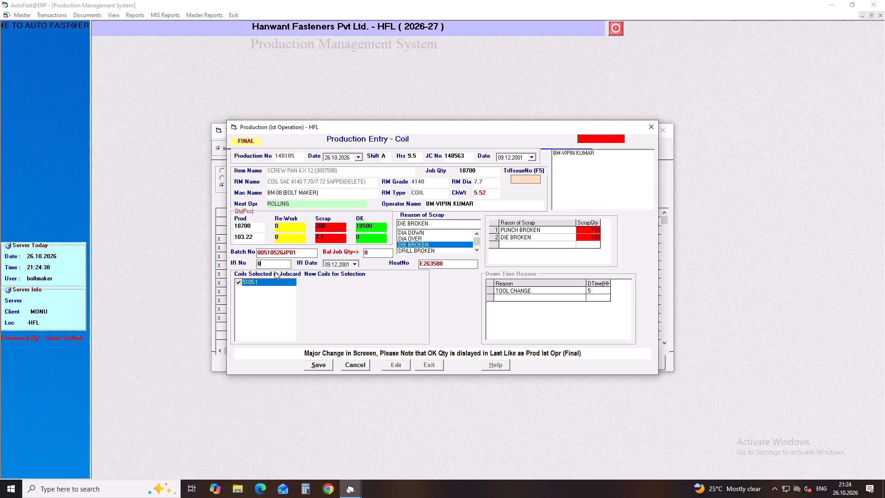
pyautogui.press('1')
pyautogui.press('Return')
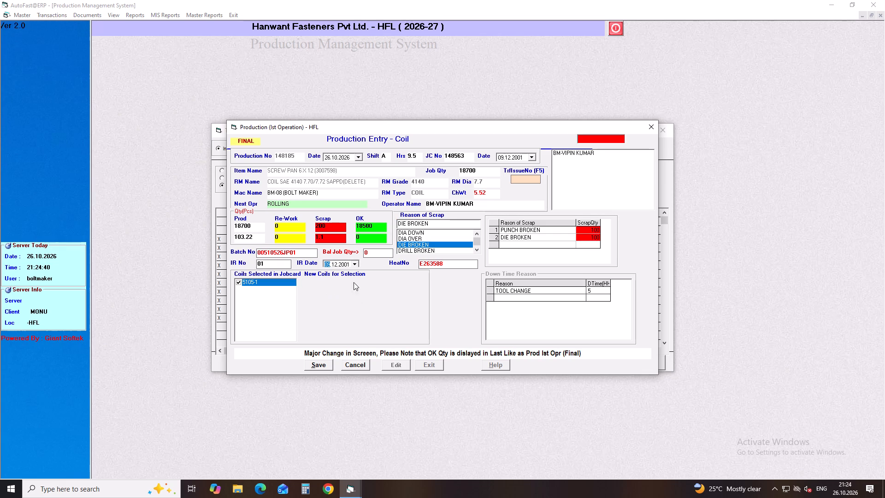
pyautogui.click(354, 265)
pyautogui.click(373, 334)
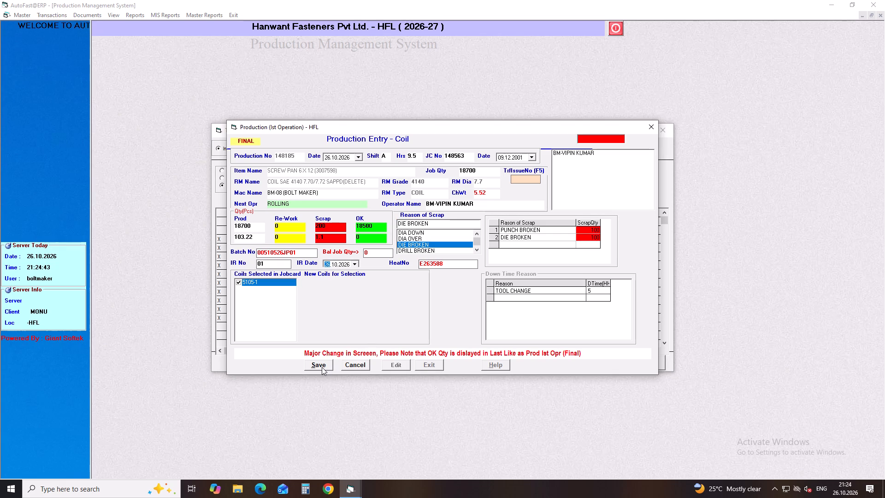
pyautogui.click(322, 367)
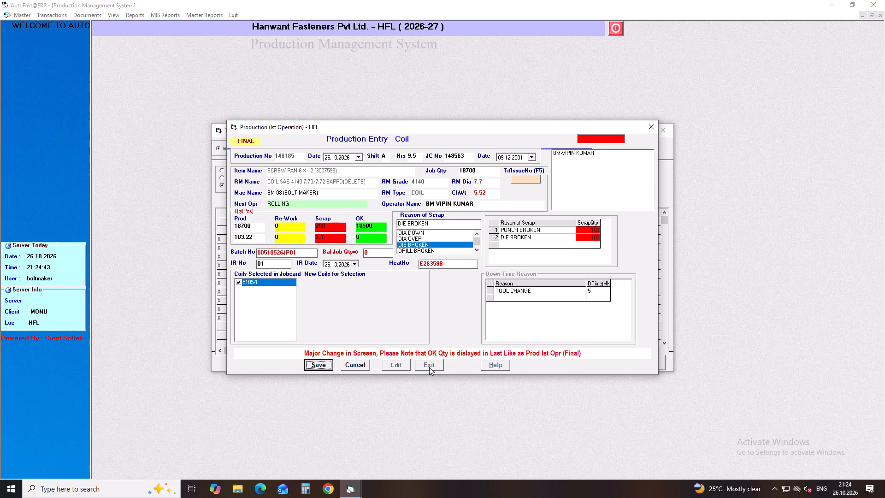
pyautogui.click(429, 366)
# Open pending production 148186 for final editing and set its rework quantity to 0 and scrap quantity to 5.
pyautogui.click(236, 326)
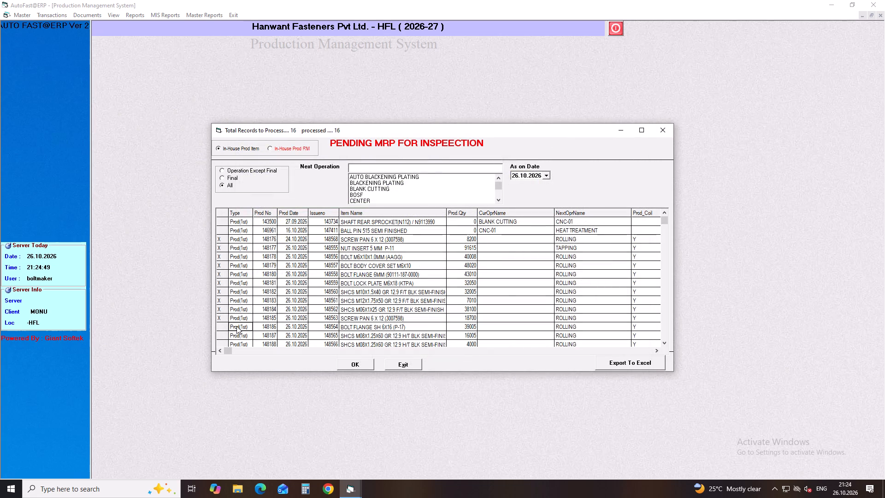
pyautogui.press('Return')
pyautogui.press('Return')
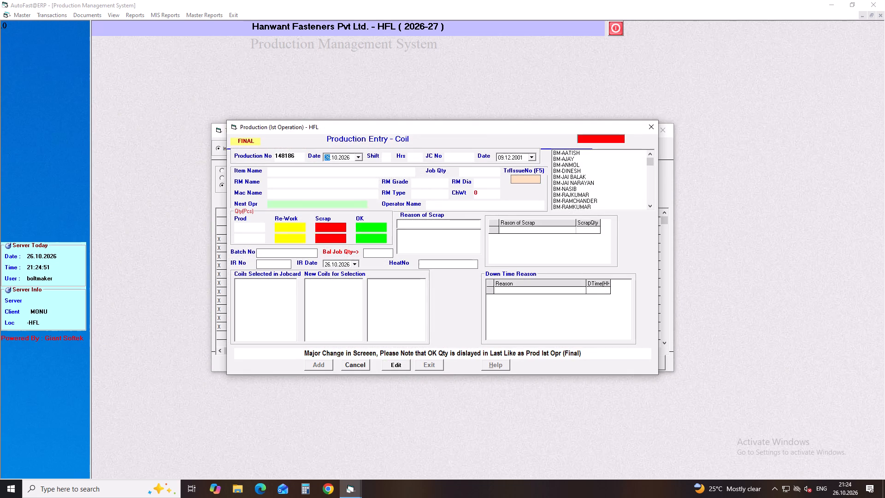
pyautogui.click(394, 362)
pyautogui.press('Return')
pyautogui.moveTo(295, 229); pyautogui.dragTo(242, 232)
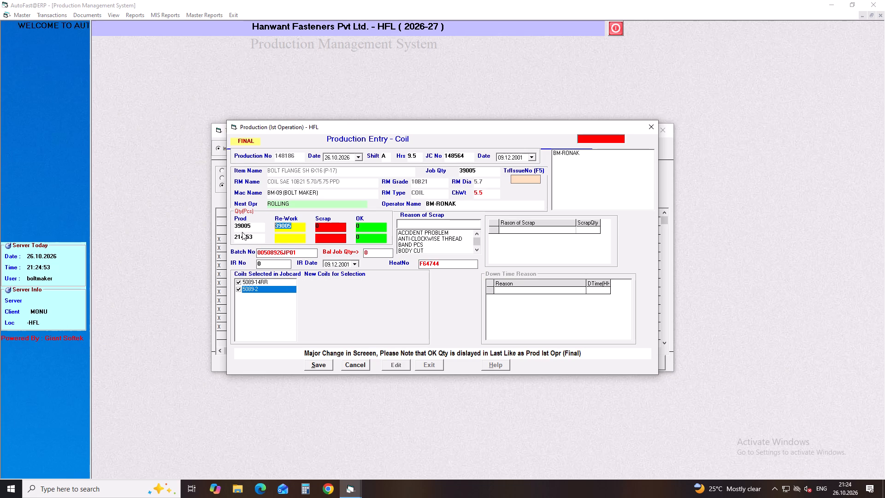
pyautogui.press('0')
pyautogui.press('Return')
pyautogui.press('Delete')
pyautogui.press('5')
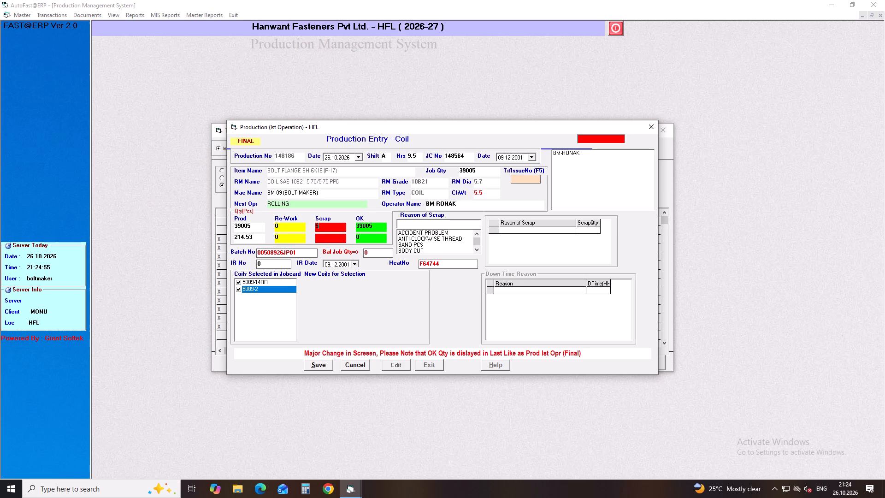
# Record CUTT OFF as the scrap reason for 5 pieces on production 148186.
pyautogui.press('Return')
pyautogui.write('CU')
pyautogui.press('Down')
pyautogui.press('Return')
pyautogui.press('5')
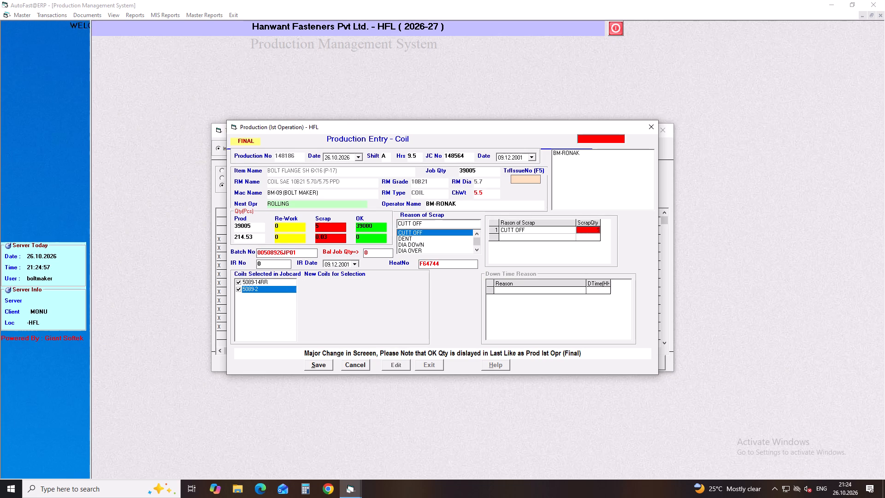
# Enter IR number 01 and IR date 26.10.2026 on production 148186, save it and return to the pending list.
pyautogui.click(264, 266)
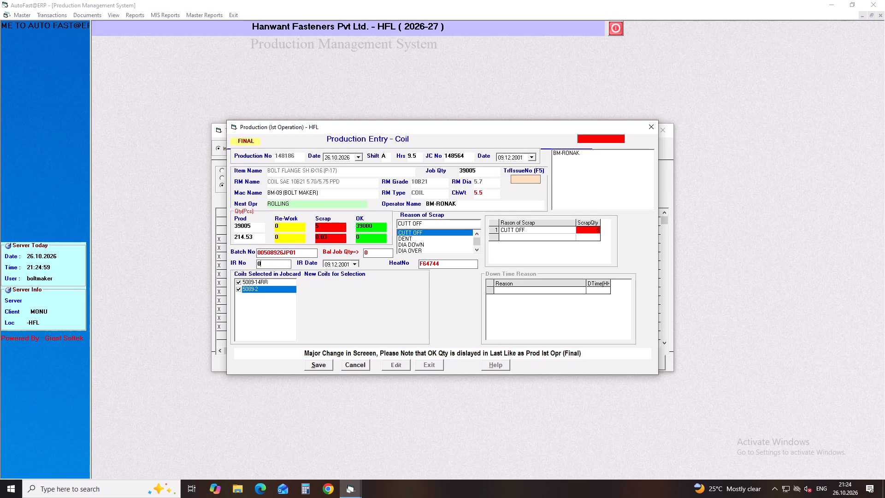
pyautogui.press('1')
pyautogui.press('Return')
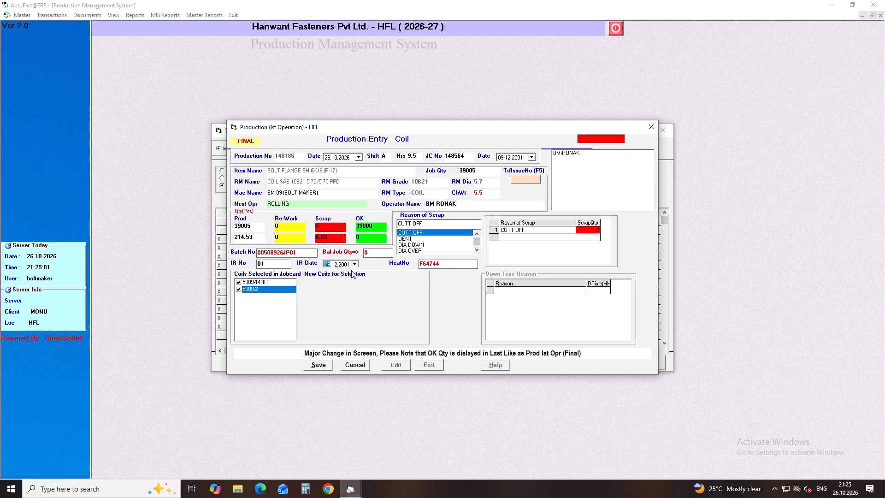
pyautogui.click(354, 262)
pyautogui.click(366, 333)
pyautogui.click(321, 369)
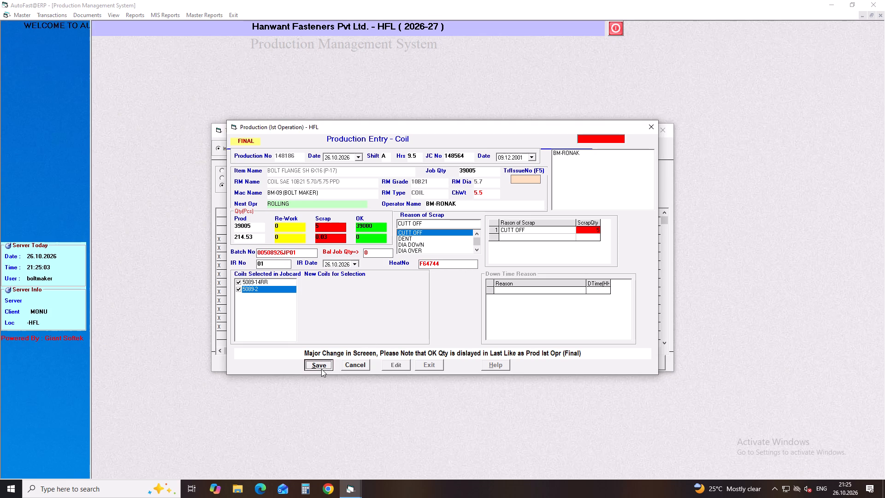
pyautogui.click(434, 365)
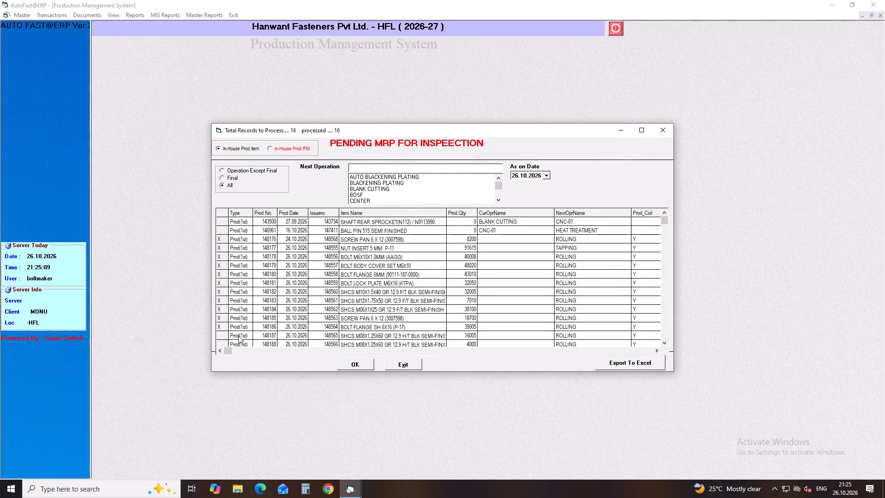
# Open pending production 148187 for final editing and set its rework quantity to 0 and scrap quantity to 5.
pyautogui.click(238, 336)
pyautogui.press('Return')
pyautogui.press('Return')
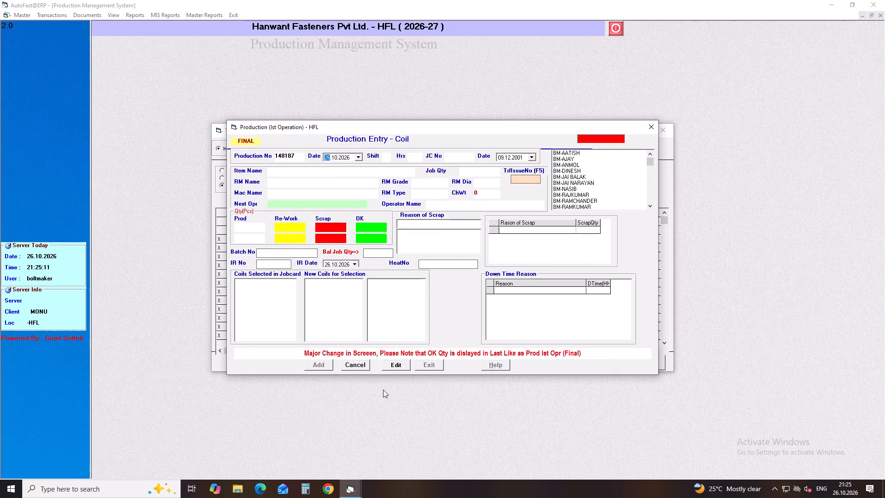
pyautogui.click(395, 361)
pyautogui.press('Return')
pyautogui.moveTo(296, 227); pyautogui.dragTo(230, 229)
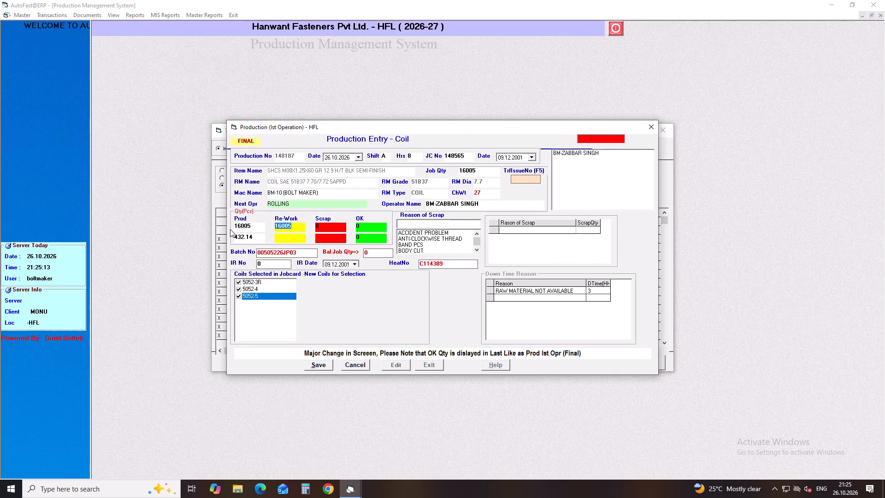
pyautogui.press('0')
pyautogui.press('Return')
pyautogui.press('Delete')
pyautogui.press('5')
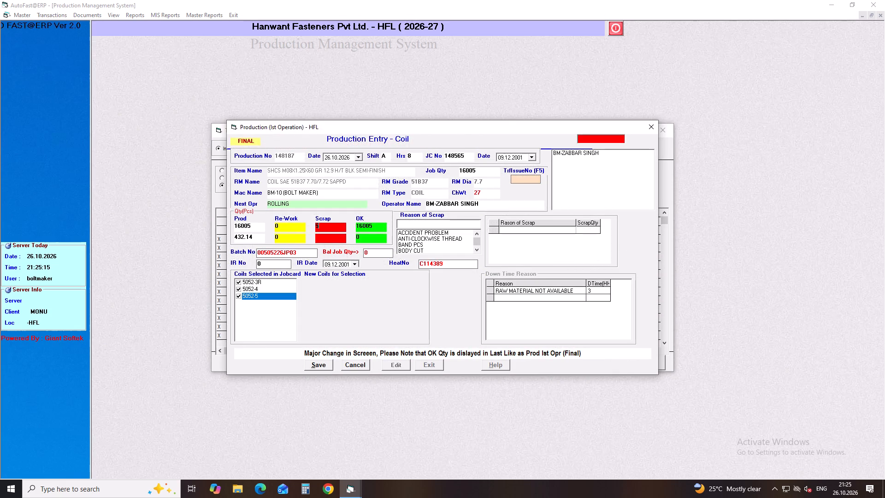
# Record CUTT OFF as the scrap reason for 5 pieces on production 148187.
pyautogui.press('Return')
pyautogui.write('CU')
pyautogui.press('Down')
pyautogui.press('Return')
pyautogui.press('5')
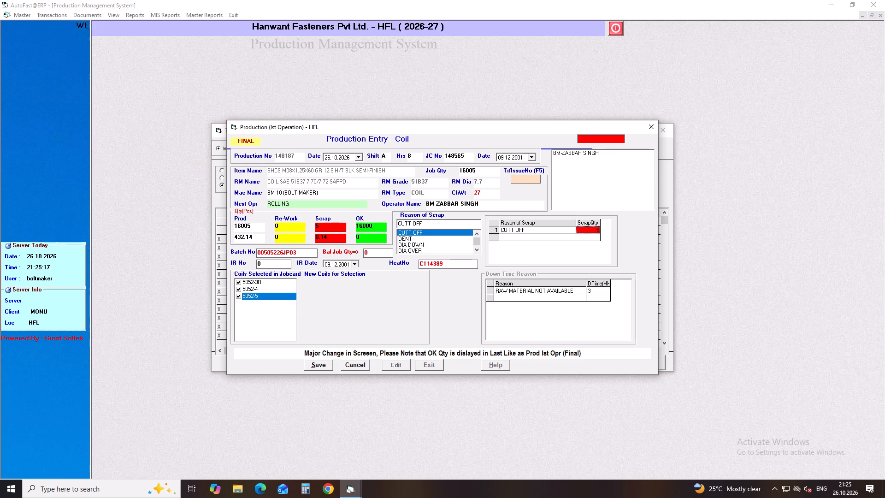
# Enter IR number 01 and IR date 26.10.2026 on production 148187, save it and return to the pending list.
pyautogui.click(273, 267)
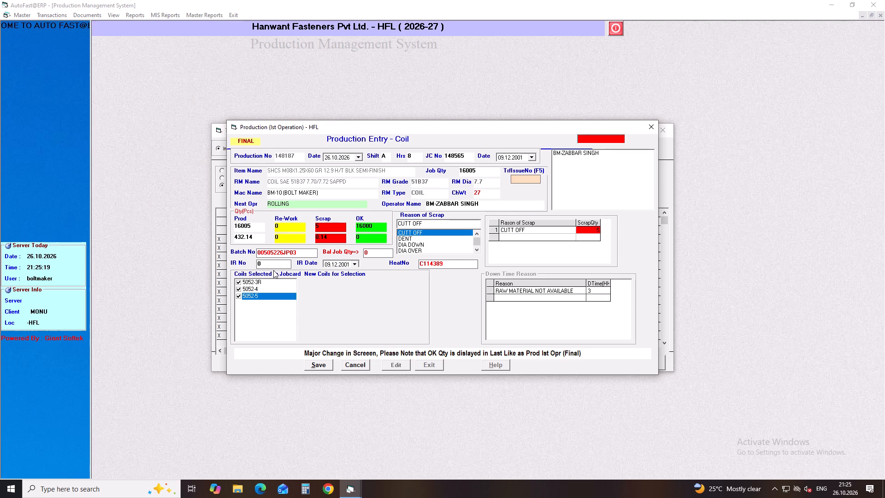
pyautogui.press('1')
pyautogui.press('Return')
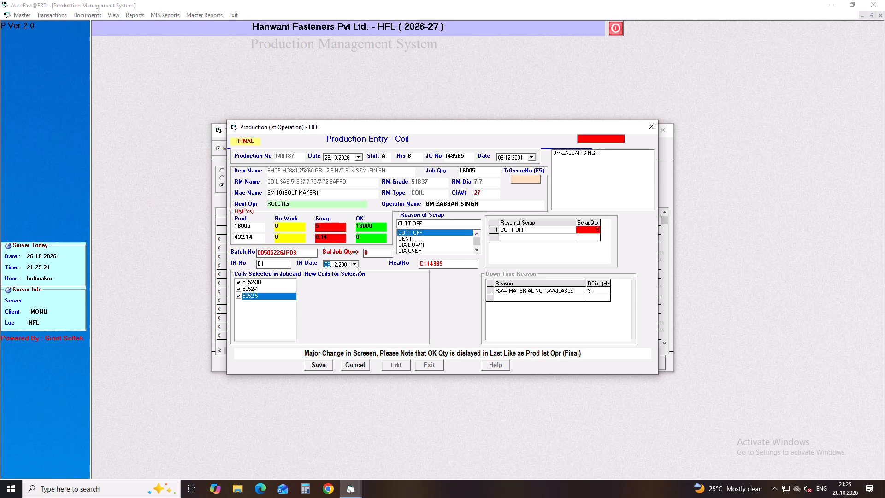
pyautogui.click(356, 263)
pyautogui.click(374, 336)
pyautogui.click(319, 362)
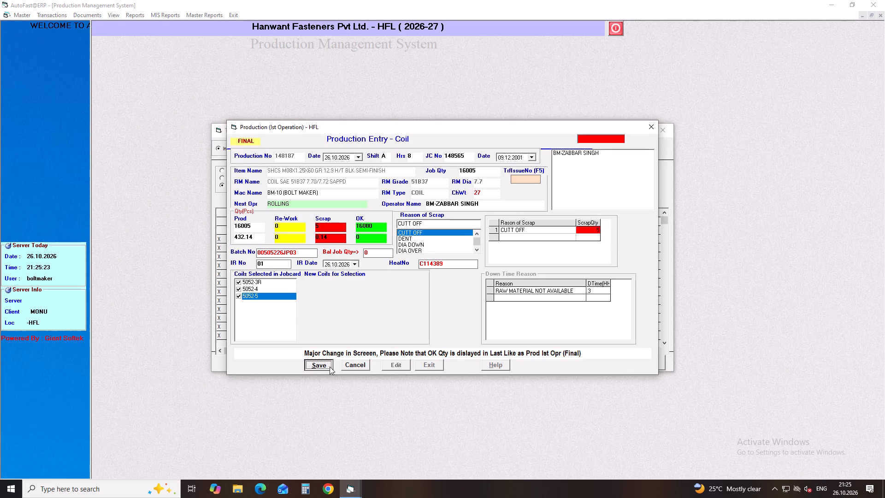
pyautogui.click(435, 365)
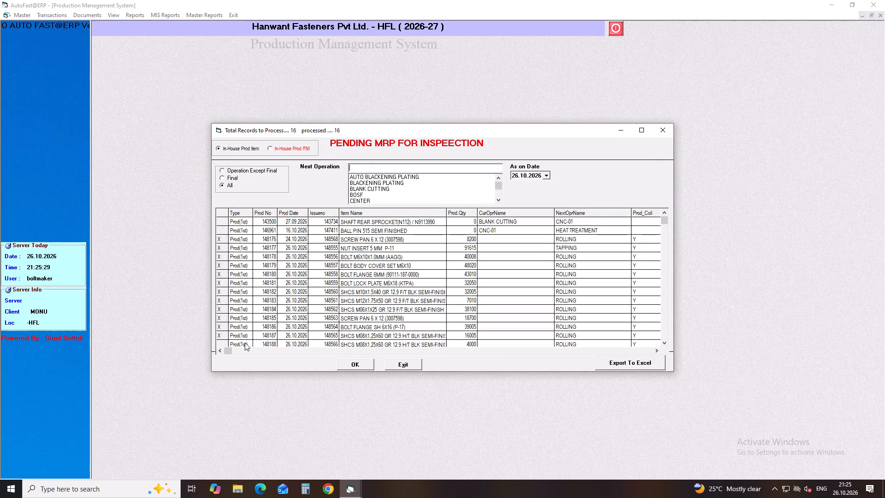
# Open pending production 148188 for final editing and set its rework quantity to 0 with no scrap.
pyautogui.click(245, 343)
pyautogui.press('Return')
pyautogui.press('Return')
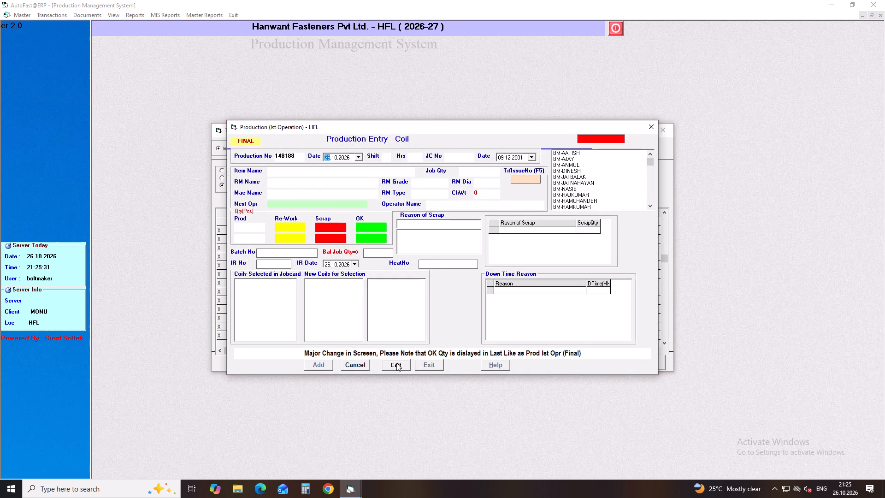
pyautogui.click(396, 363)
pyautogui.press('Return')
pyautogui.moveTo(299, 224); pyautogui.dragTo(242, 228)
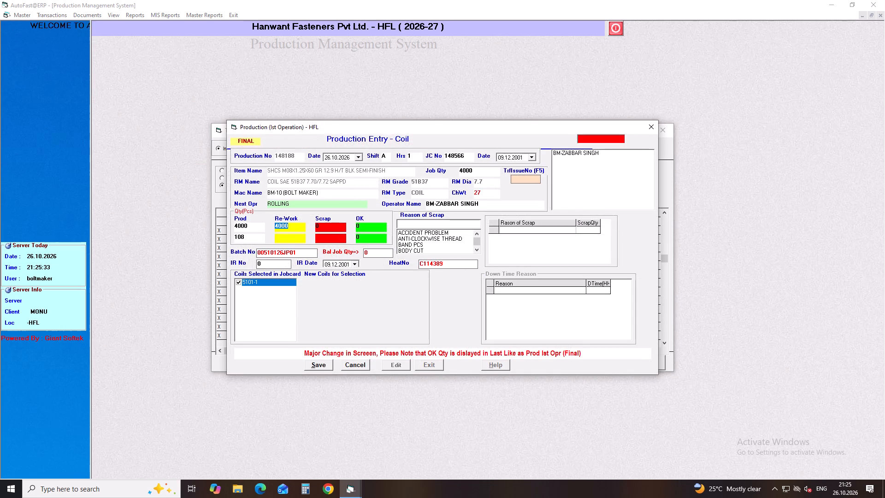
pyautogui.press('0')
pyautogui.press('Return')
pyautogui.press('Return')
pyautogui.press('Return')
pyautogui.press('Return')
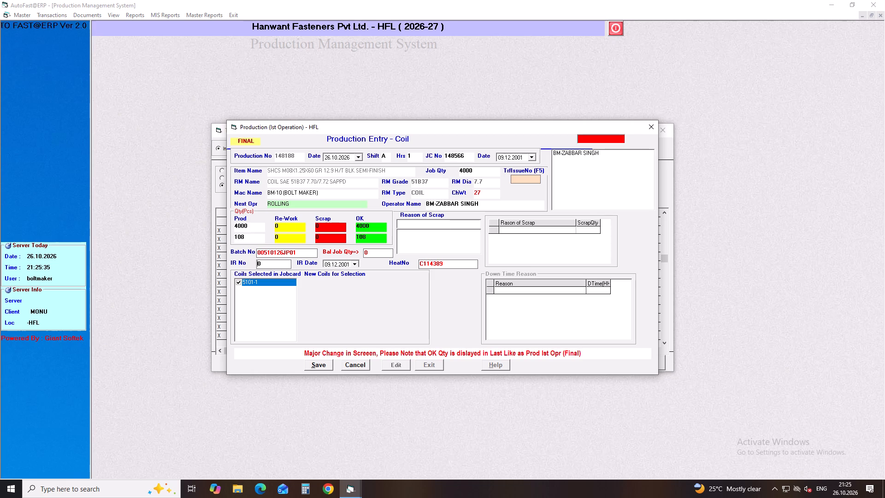
# Enter IR number 1 and IR date 26.10.2026 on production 148188, save it and return to the pending list.
pyautogui.press('Delete')
pyautogui.press('1')
pyautogui.press('Return')
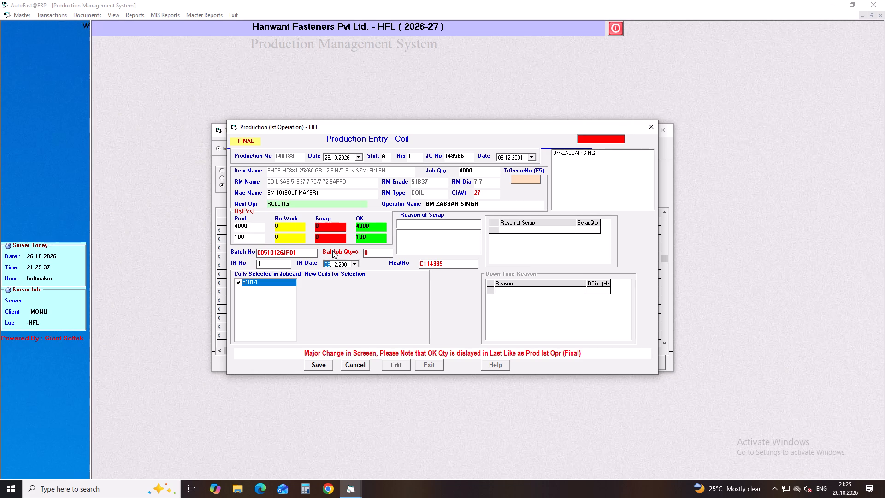
pyautogui.click(353, 263)
pyautogui.click(370, 336)
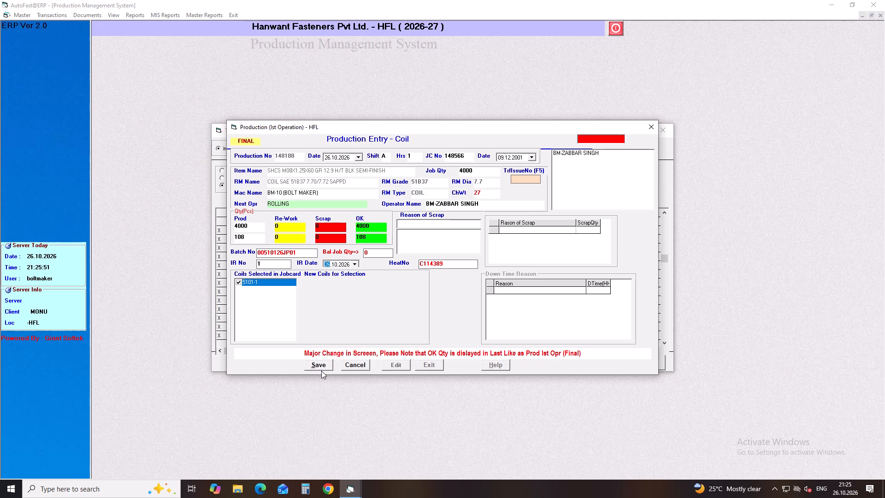
pyautogui.click(321, 366)
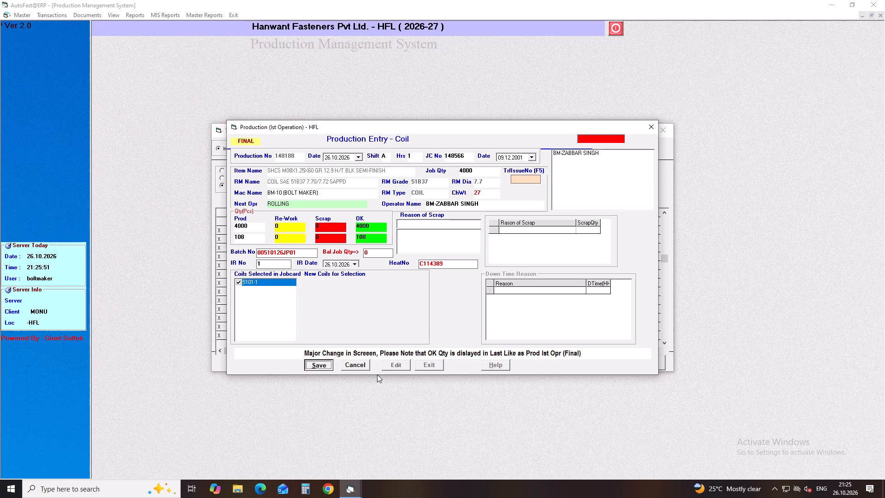
pyautogui.click(428, 365)
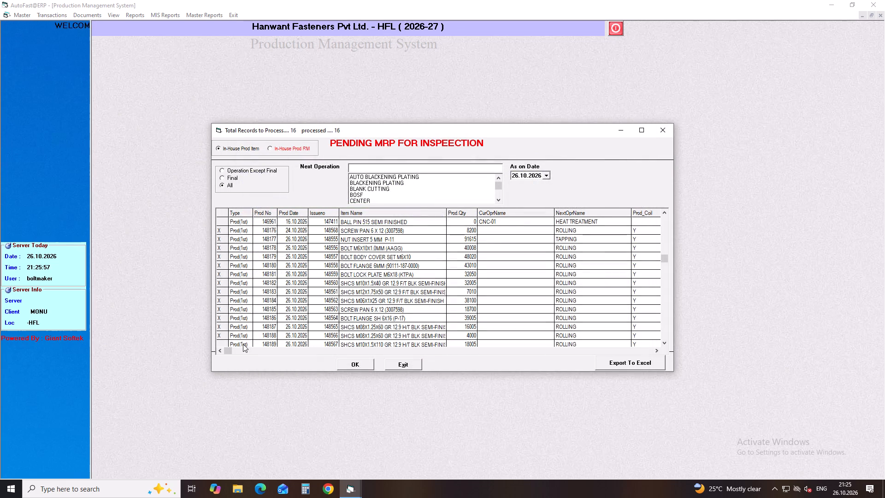
# Open pending production 148189 for final editing and set its rework quantity to 0 and scrap quantity to 5.
pyautogui.click(244, 343)
pyautogui.press('Return')
pyautogui.press('Return')
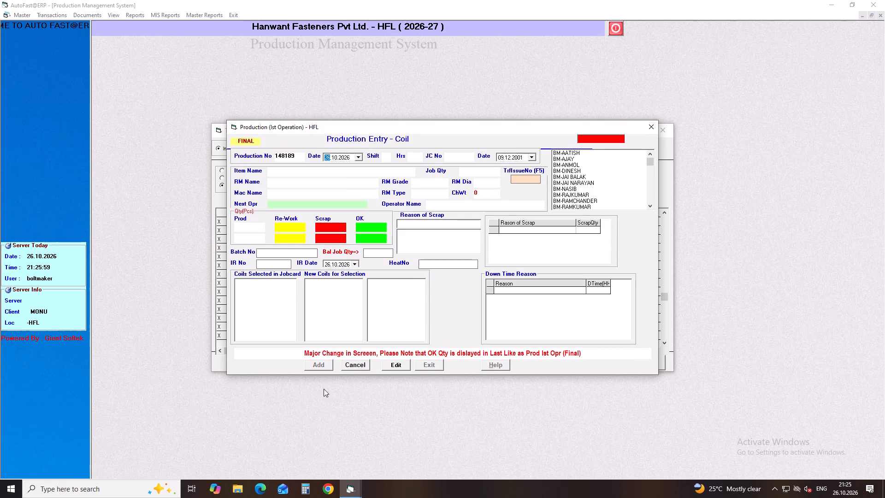
pyautogui.click(403, 369)
pyautogui.press('Return')
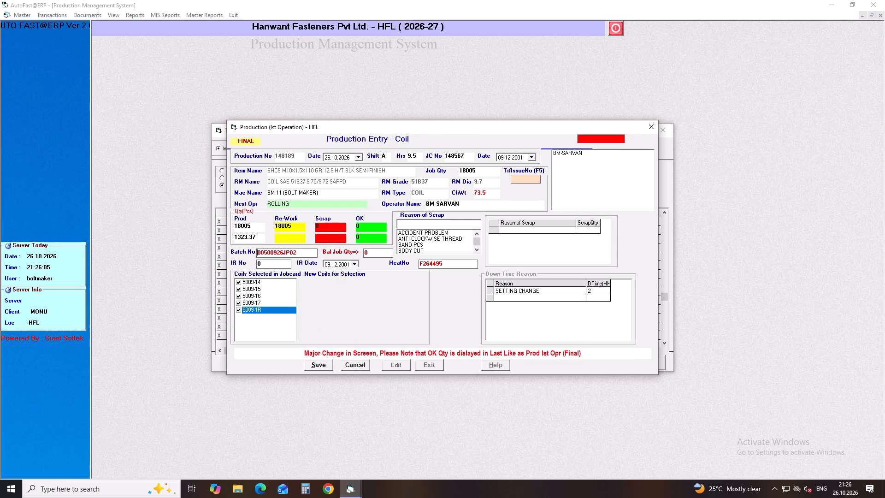
pyautogui.moveTo(295, 227); pyautogui.dragTo(247, 227)
pyautogui.press('0')
pyautogui.press('Return')
pyautogui.press('Delete')
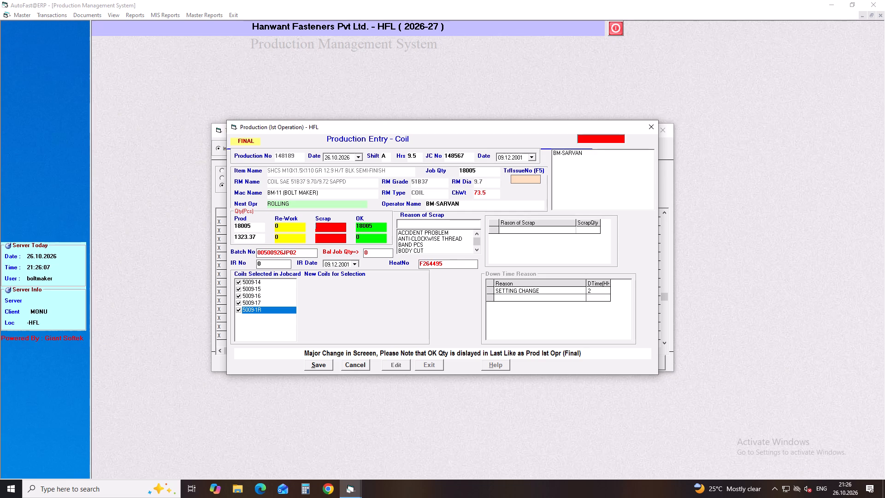
pyautogui.press('5')
# Record SETTING PROBLEM as the scrap reason for 5 pieces on production 148189.
pyautogui.press('Return')
pyautogui.write('SE')
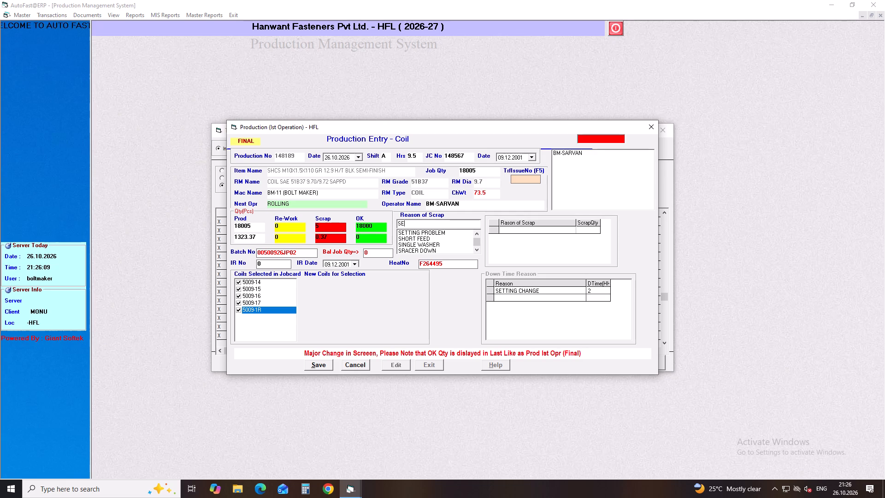
pyautogui.press('Down')
pyautogui.press('Return')
pyautogui.press('5')
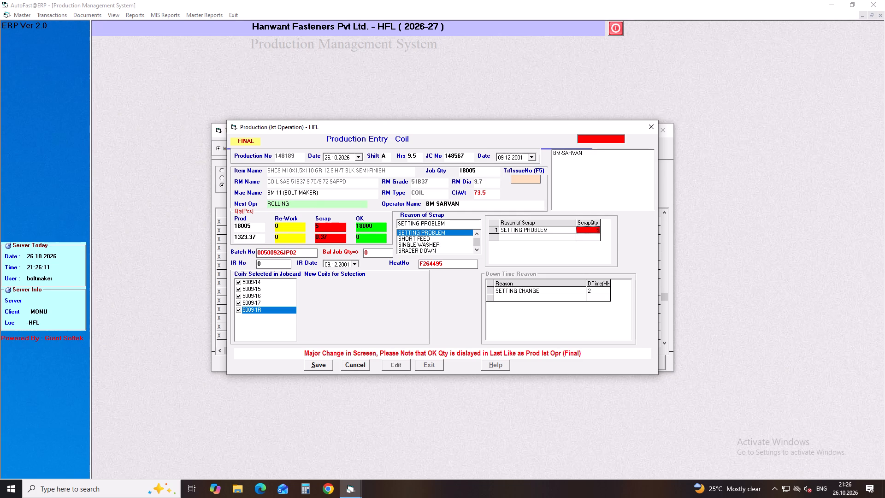
# Enter IR number 01 and IR date 26.10.2026 on production 148189, save it and close the entry form and pending list.
pyautogui.click(266, 261)
pyautogui.press('1')
pyautogui.press('Return')
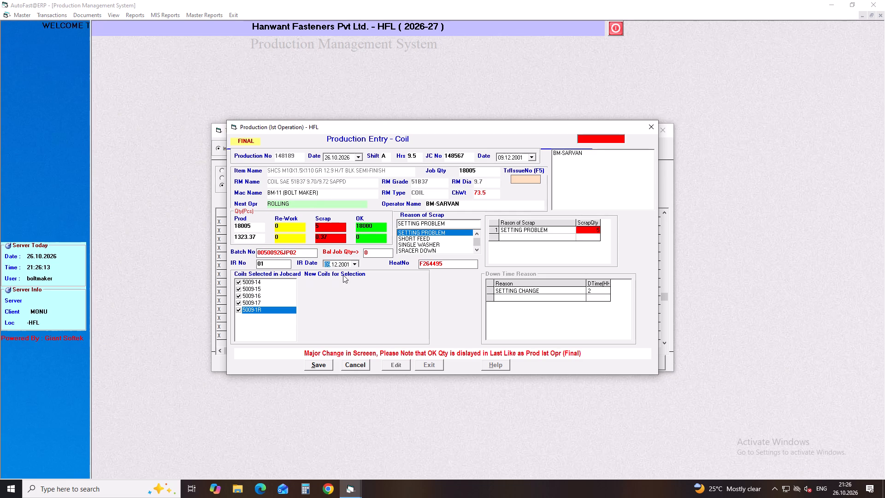
pyautogui.click(354, 264)
pyautogui.click(371, 337)
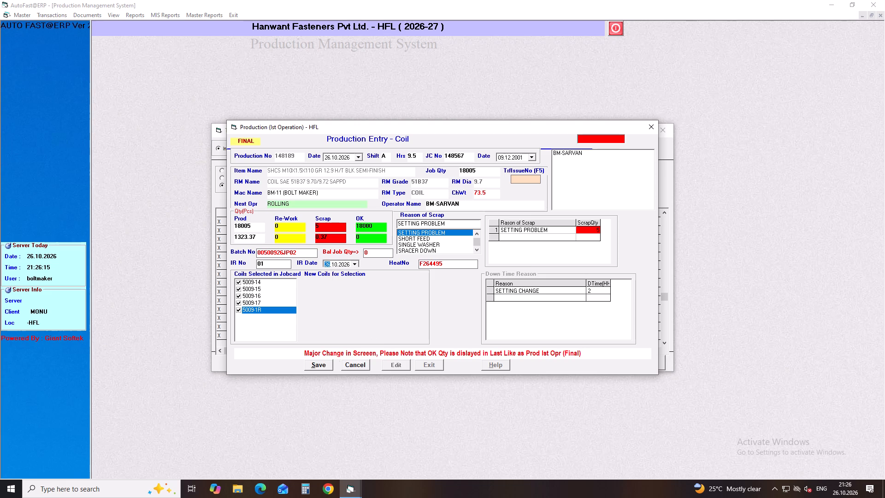
pyautogui.click(325, 364)
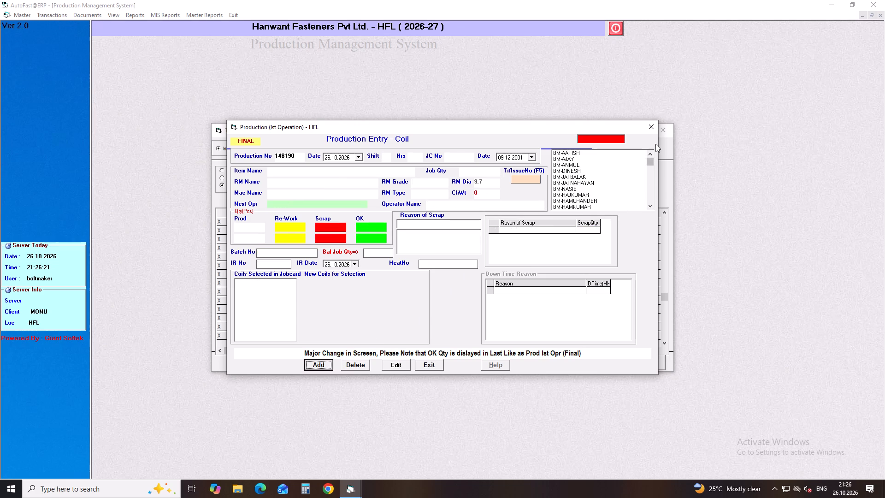
pyautogui.click(652, 129)
pyautogui.click(658, 132)
# Open the first-operation coil job card form for closing and choose Planning Changed as the reason to close.
pyautogui.click(45, 12)
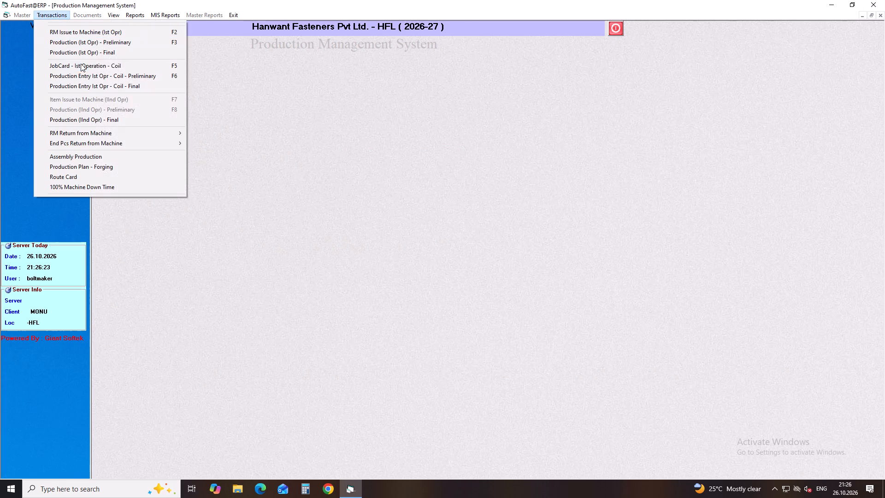
pyautogui.click(83, 67)
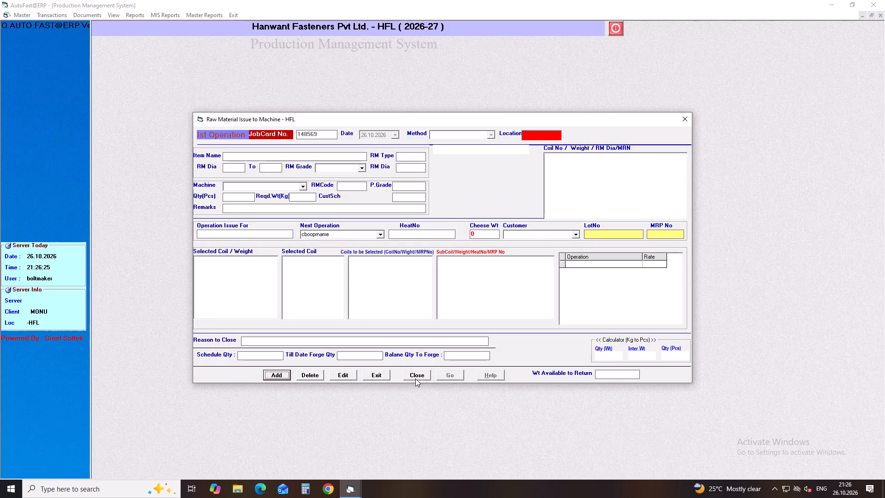
pyautogui.click(415, 376)
pyautogui.click(497, 340)
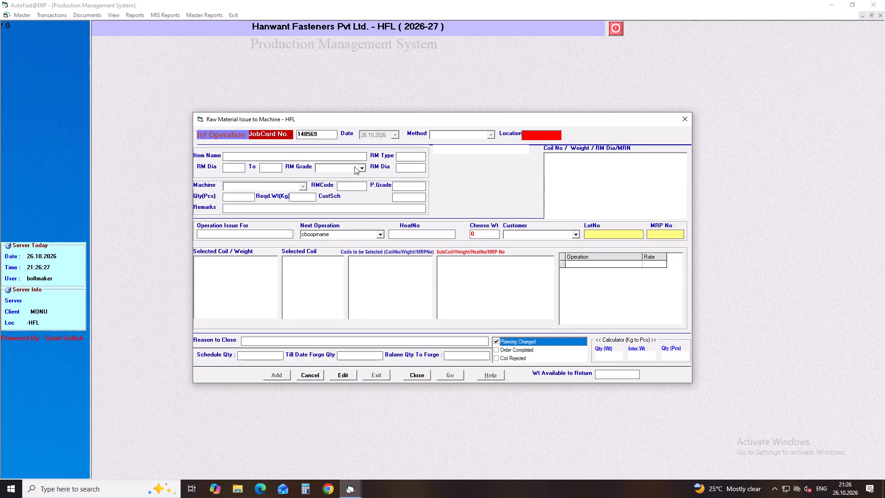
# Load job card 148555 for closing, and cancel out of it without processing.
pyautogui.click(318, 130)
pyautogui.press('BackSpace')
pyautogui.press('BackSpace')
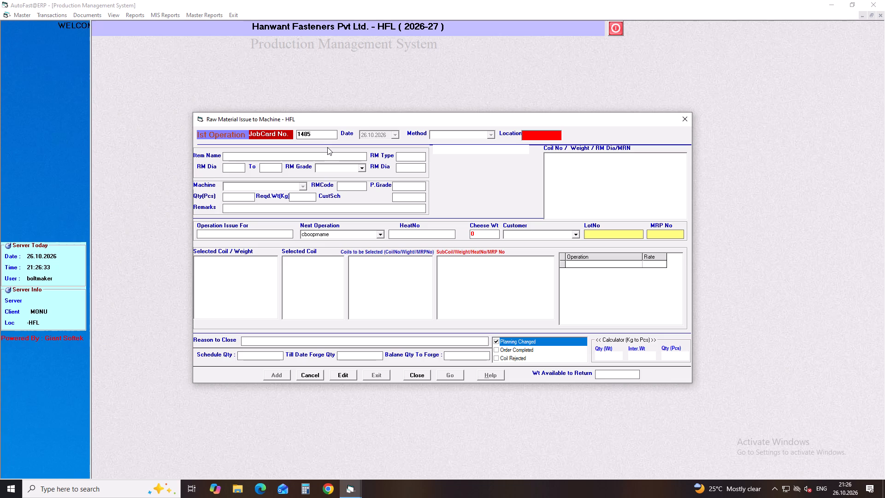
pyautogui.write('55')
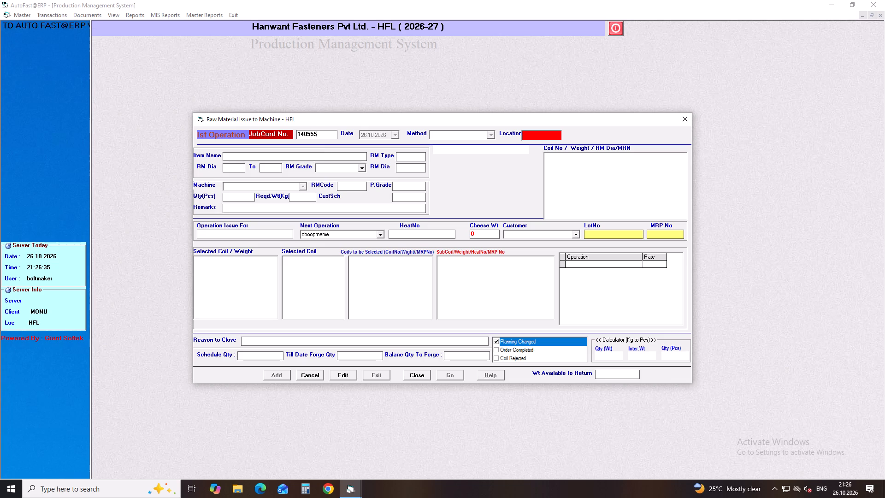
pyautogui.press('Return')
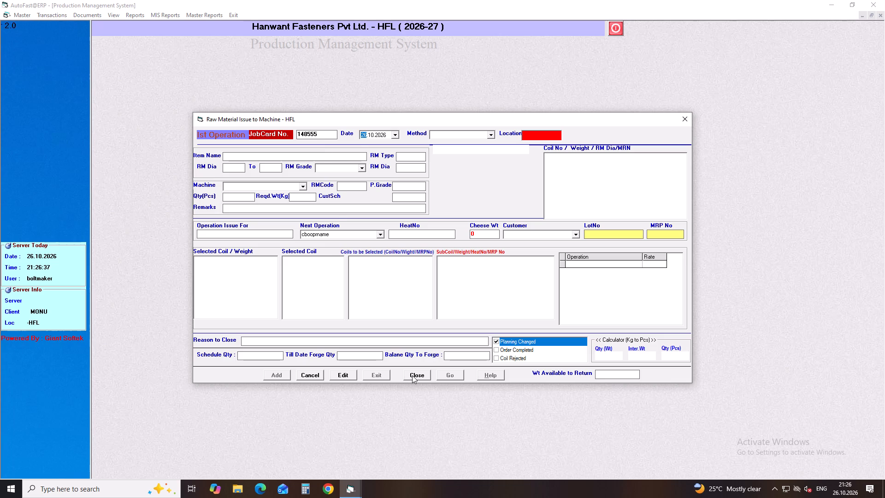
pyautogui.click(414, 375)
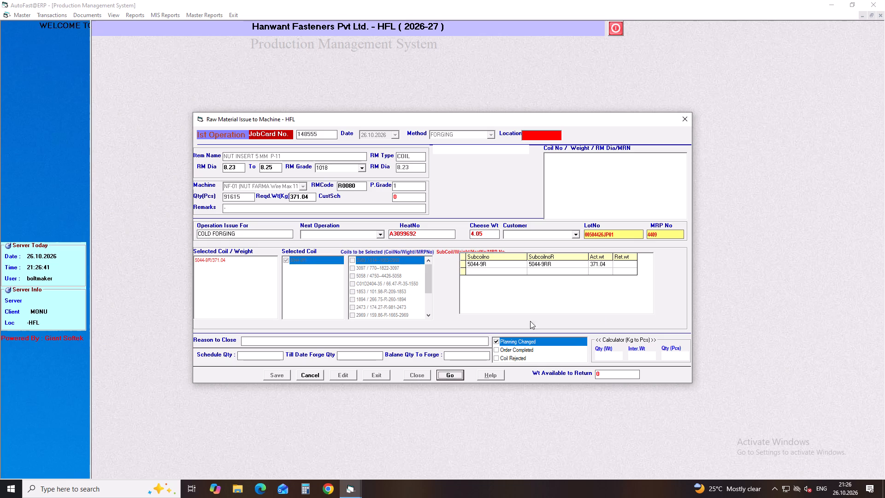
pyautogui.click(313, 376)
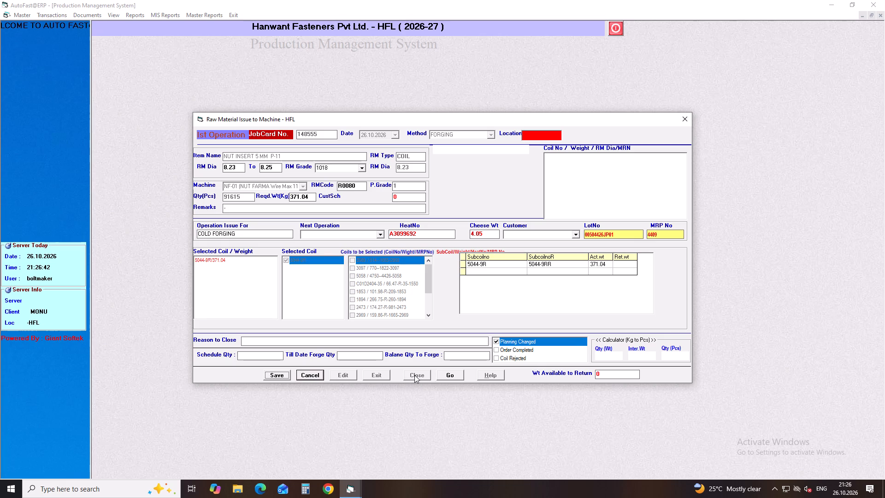
# Close job card 148556 as Planning Changed with a return weight of 303.74 on coil 4966-3, and reset the form.
pyautogui.click(414, 375)
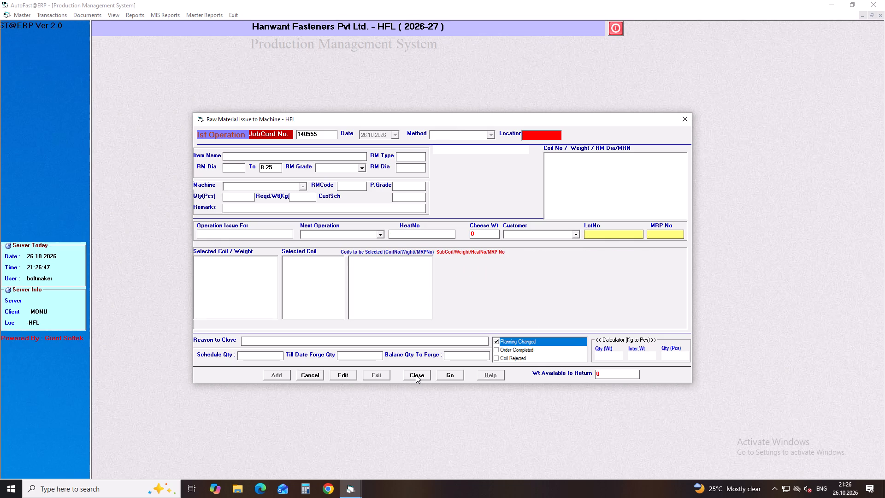
pyautogui.press('BackSpace')
pyautogui.press('6')
pyautogui.press('Return')
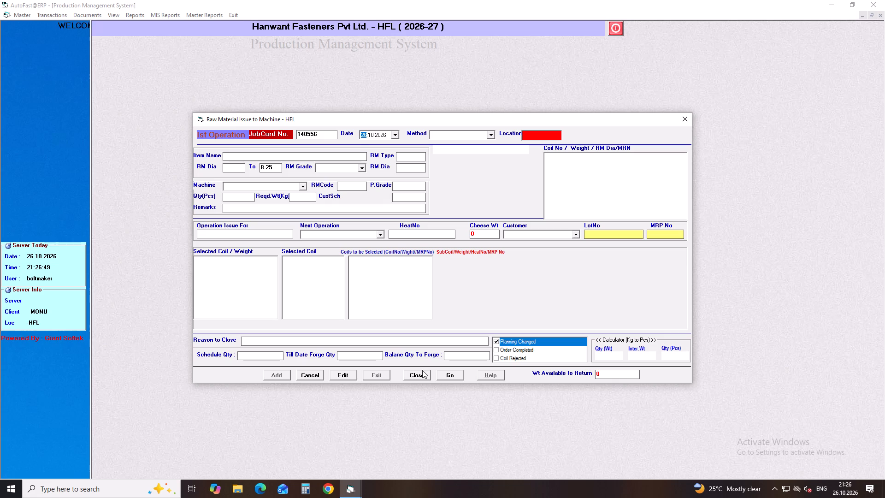
pyautogui.click(422, 370)
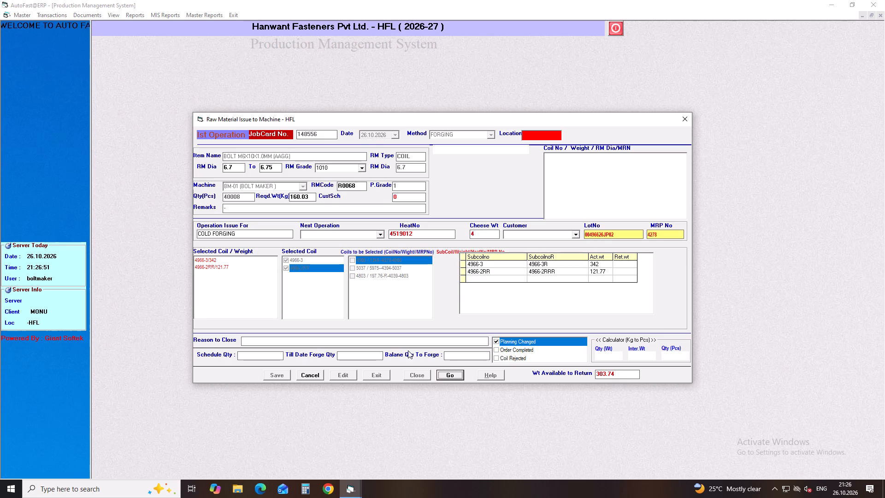
pyautogui.click(619, 266)
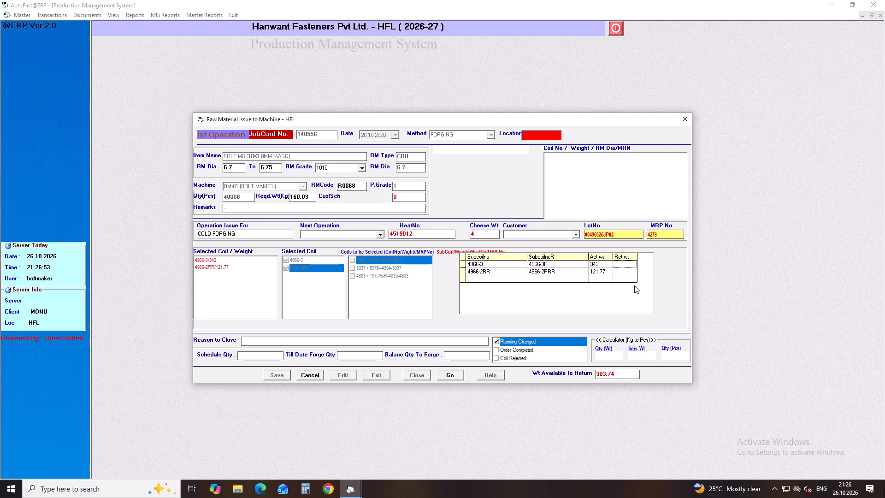
pyautogui.write('303.74')
pyautogui.click(449, 373)
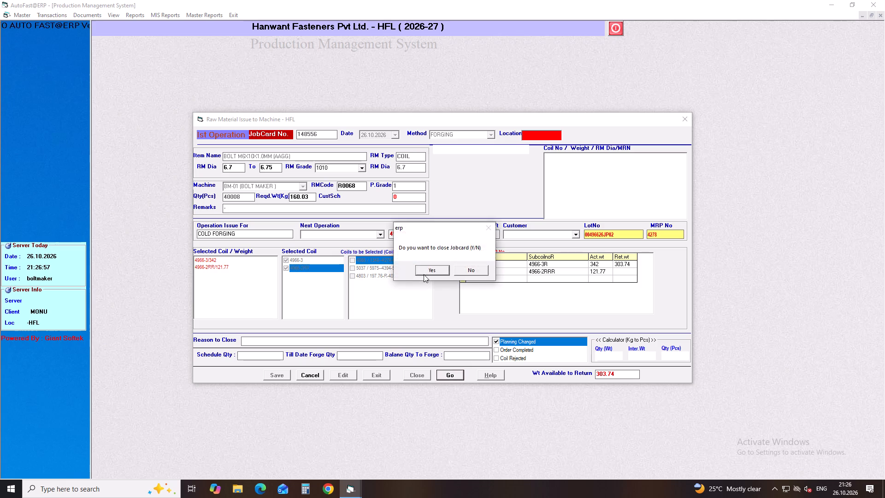
pyautogui.click(425, 271)
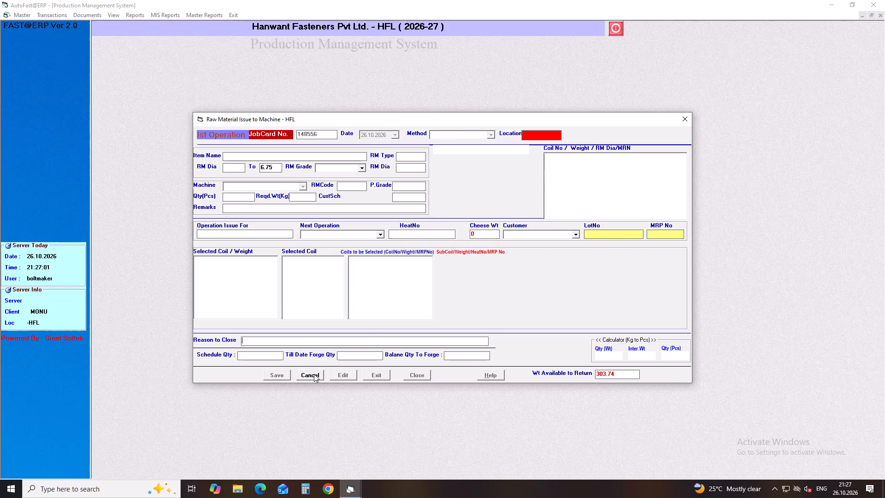
pyautogui.click(314, 374)
# Close job card 148557 as Planning Changed with a return weight of 54.15 on coil 5097-11R, and reset the form.
pyautogui.click(424, 373)
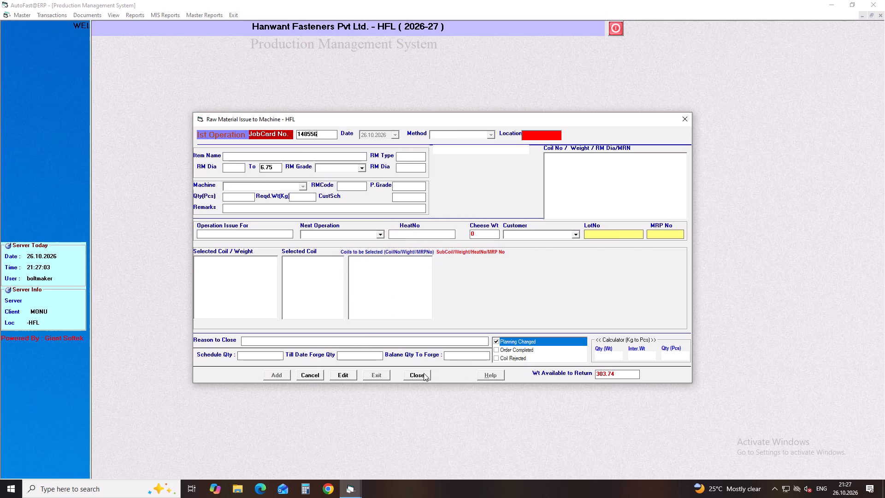
pyautogui.press('BackSpace')
pyautogui.press('7')
pyautogui.press('Return')
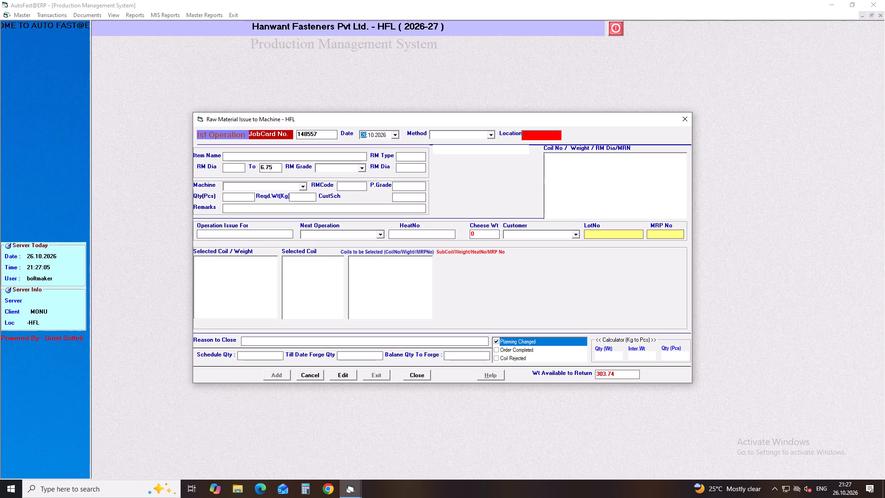
pyautogui.click(424, 373)
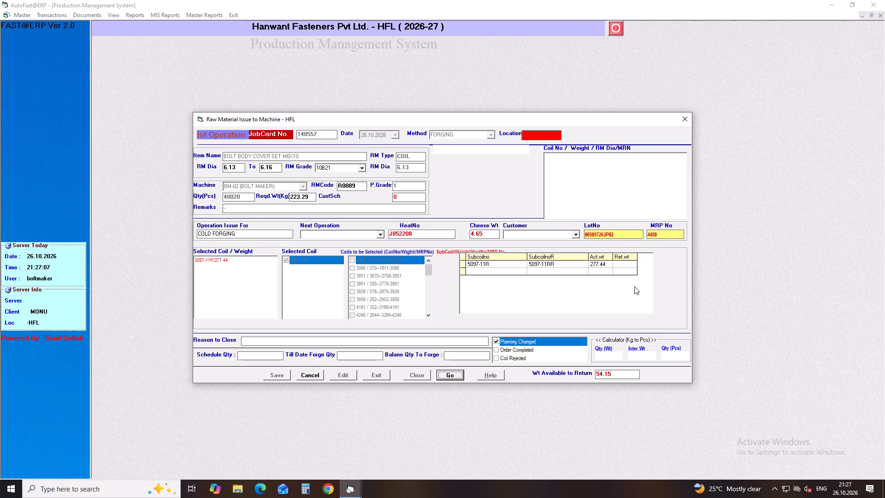
pyautogui.click(626, 265)
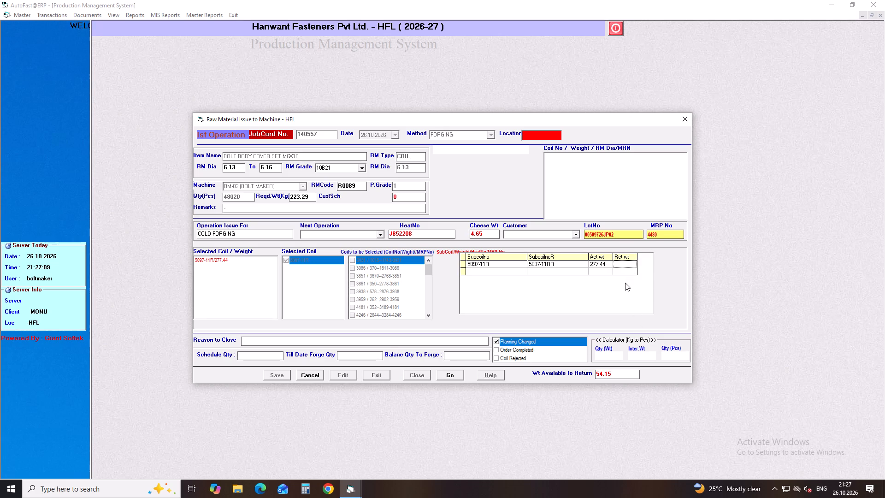
pyautogui.write('54.15')
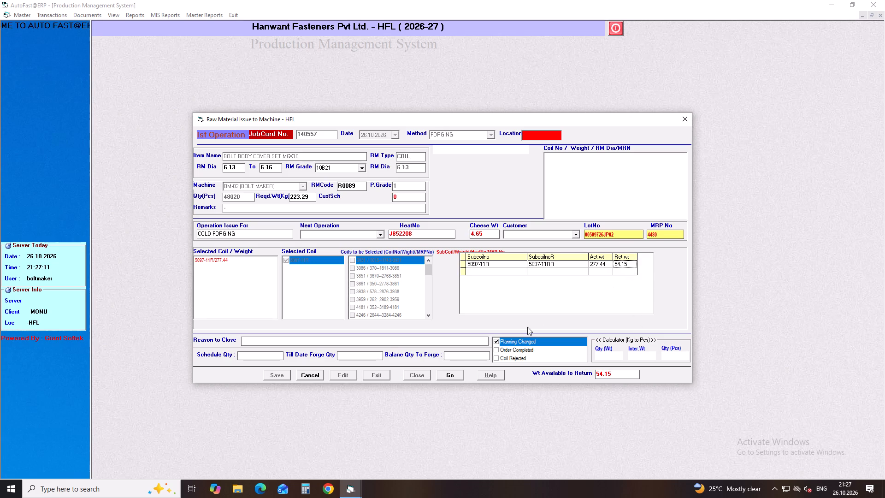
pyautogui.click(456, 374)
pyautogui.click(429, 270)
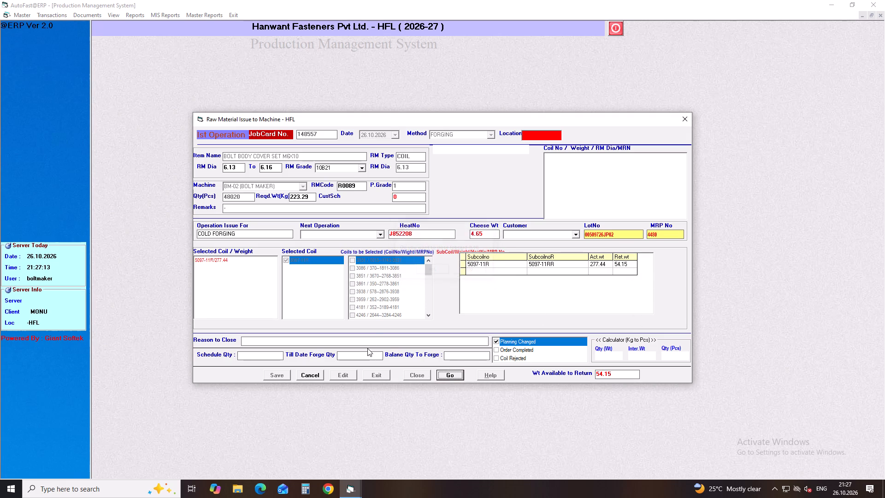
pyautogui.click(313, 373)
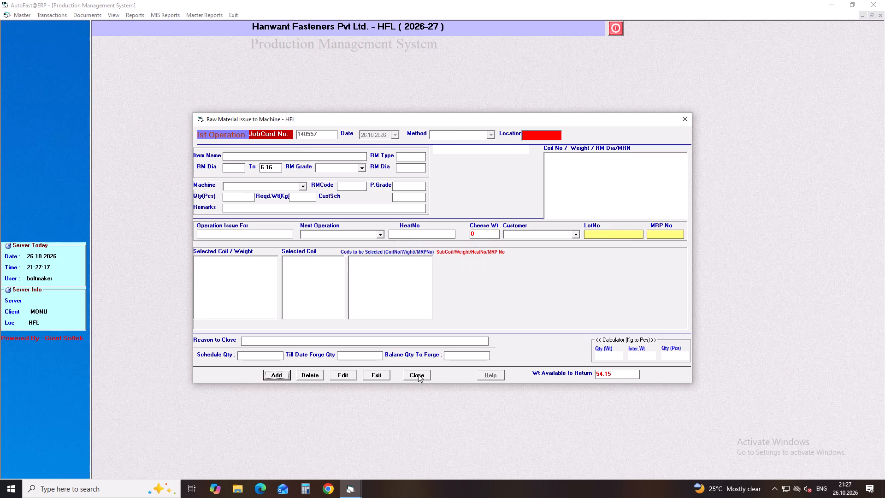
# Close job card 148558 as Planning Changed with a return weight of 206.09 on coil 5059-3, and reset the form.
pyautogui.click(418, 374)
pyautogui.press('BackSpace')
pyautogui.press('8')
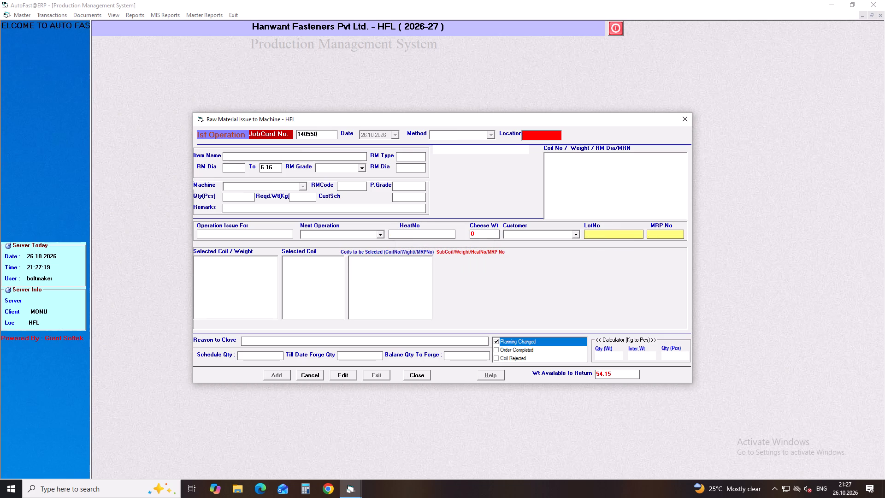
pyautogui.press('Return')
pyautogui.click(418, 374)
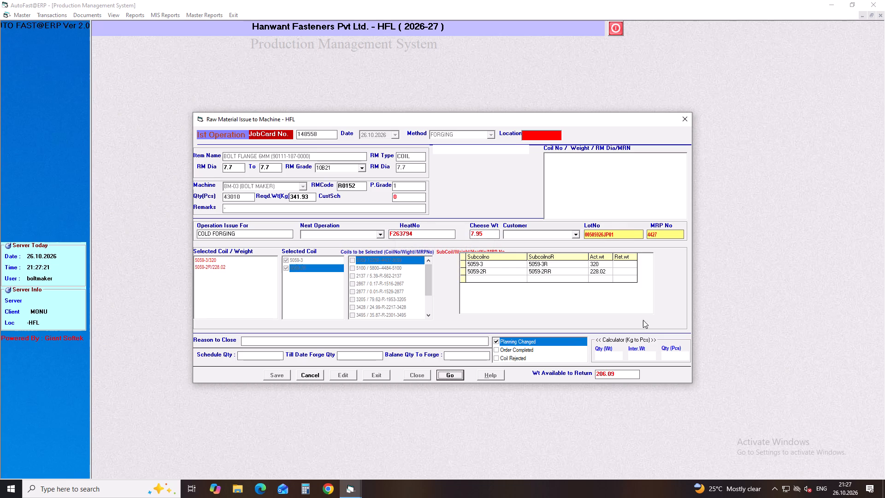
pyautogui.click(621, 264)
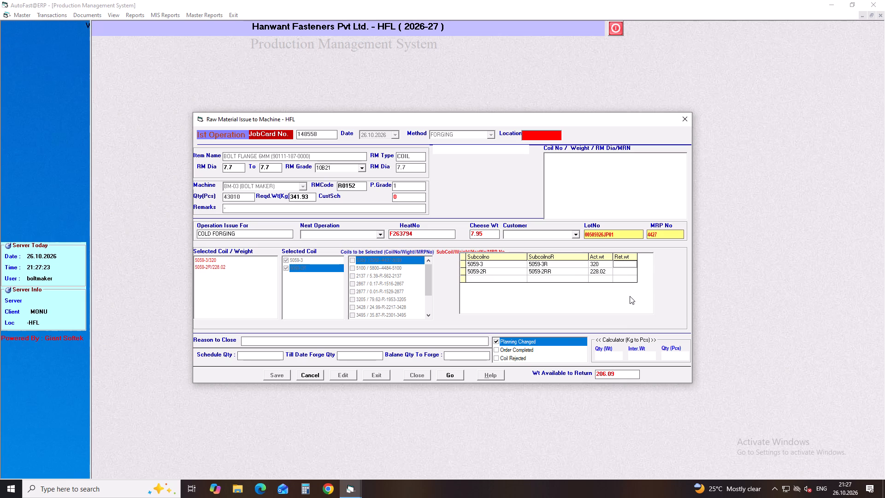
pyautogui.write('206.')
pyautogui.write('09')
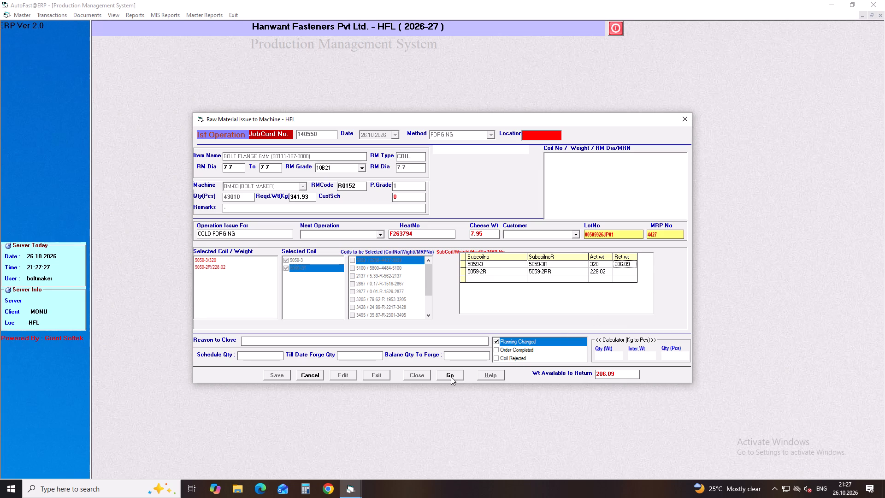
pyautogui.click(451, 377)
pyautogui.click(433, 272)
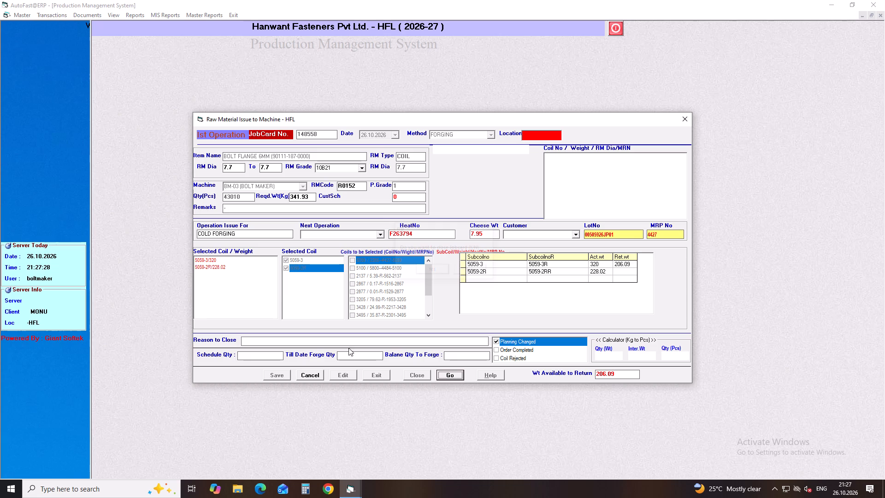
pyautogui.click(316, 373)
# Close job card 148559 as Planning Changed with a return weight of 250.47 on coil 5086-6, and reset the form.
pyautogui.click(417, 377)
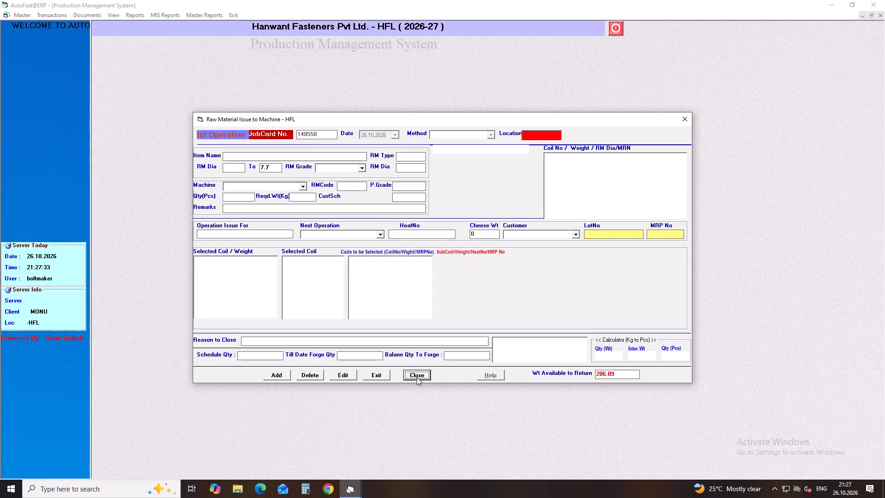
pyautogui.press('BackSpace')
pyautogui.press('9')
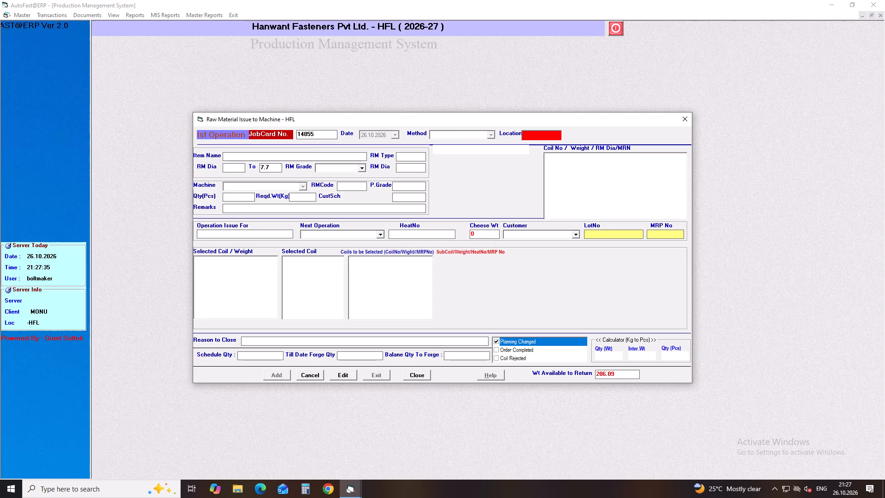
pyautogui.press('Return')
pyautogui.click(417, 377)
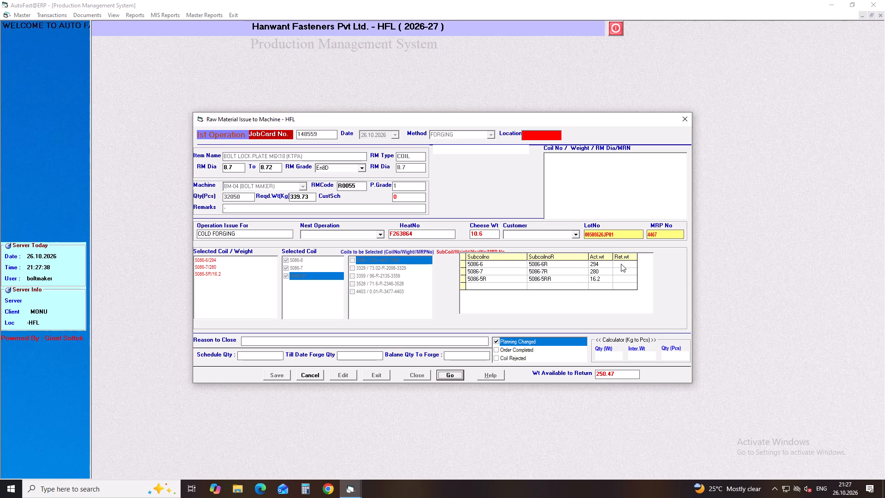
pyautogui.click(621, 264)
pyautogui.write('250.47')
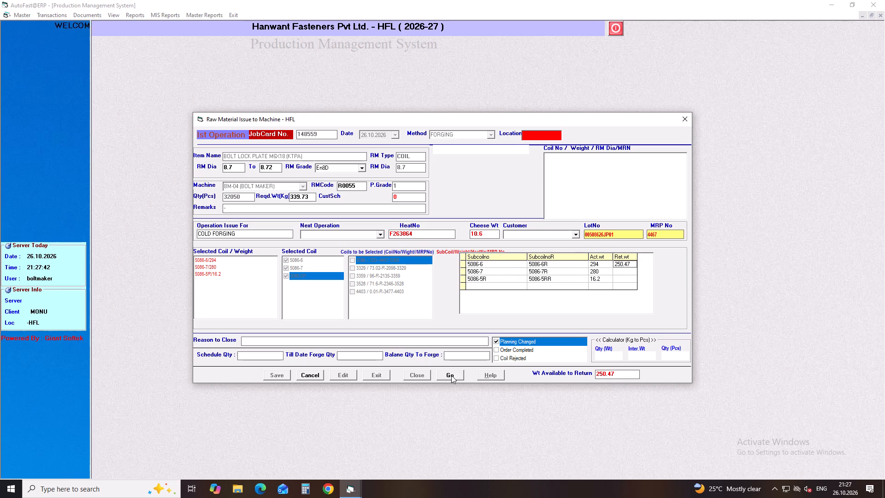
pyautogui.click(451, 375)
pyautogui.click(434, 271)
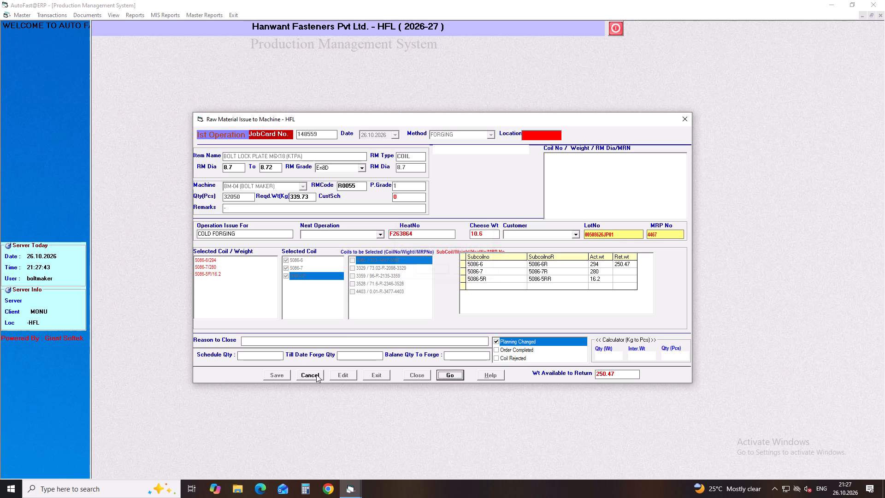
pyautogui.click(316, 374)
# Close job card 148560 as Planning Changed with a return weight of 184.71 on coil 5078-6.
pyautogui.click(413, 373)
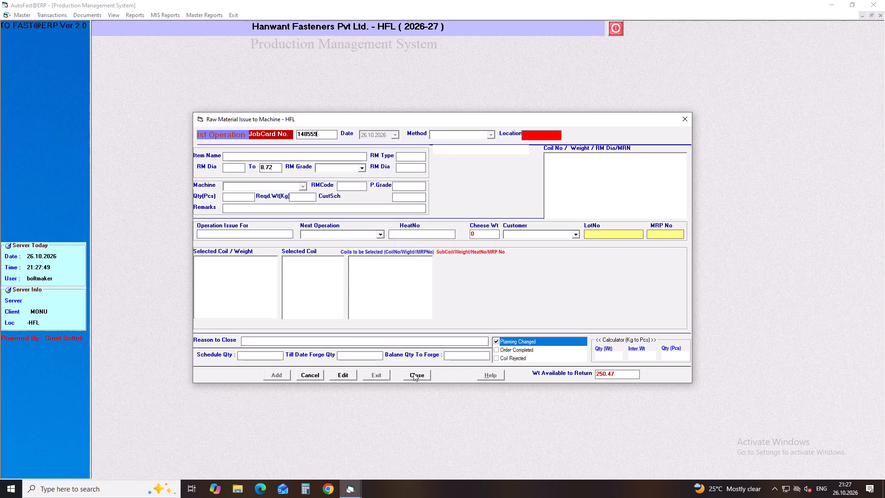
pyautogui.press('BackSpace')
pyautogui.press('BackSpace')
pyautogui.write('60')
pyautogui.press('Return')
pyautogui.click(413, 373)
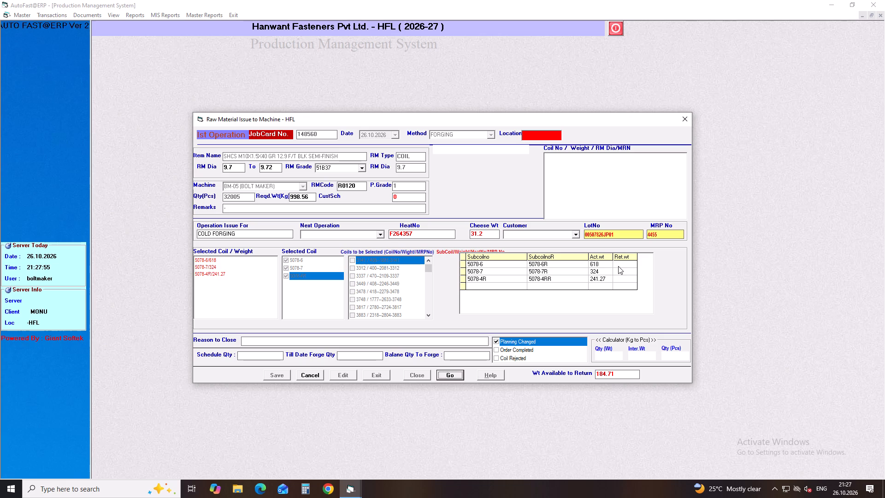
pyautogui.click(618, 266)
pyautogui.write('184.71')
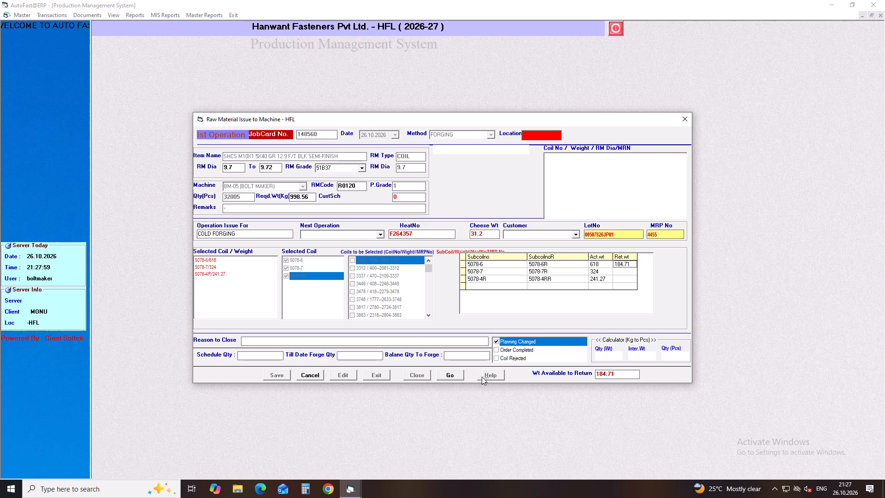
pyautogui.click(454, 374)
pyautogui.click(437, 268)
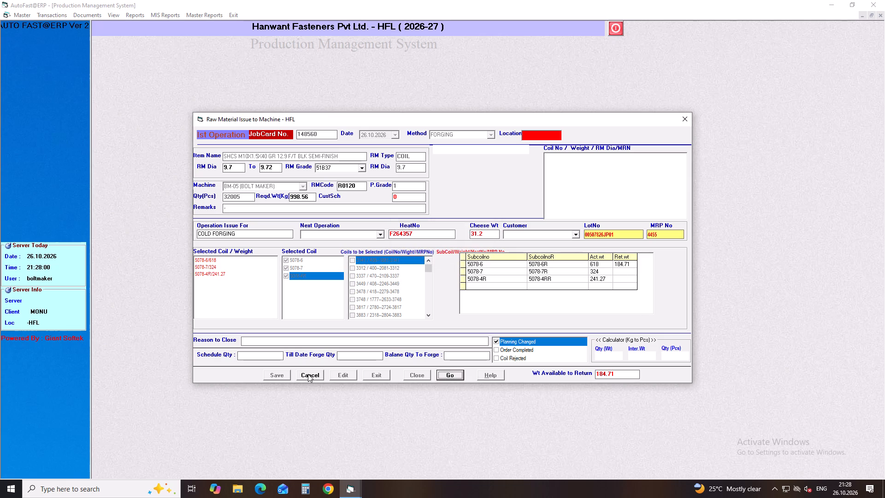
# Reset the form, close job card 148561 as Planning Changed with a return weight of 393.59 on coil 4870-8, and reset again.
pyautogui.click(308, 374)
pyautogui.click(409, 377)
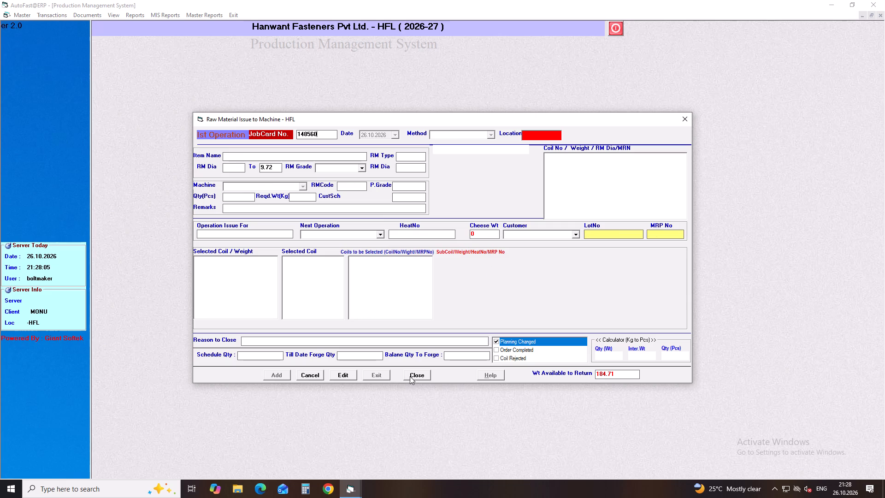
pyautogui.press('BackSpace')
pyautogui.press('1')
pyautogui.press('Return')
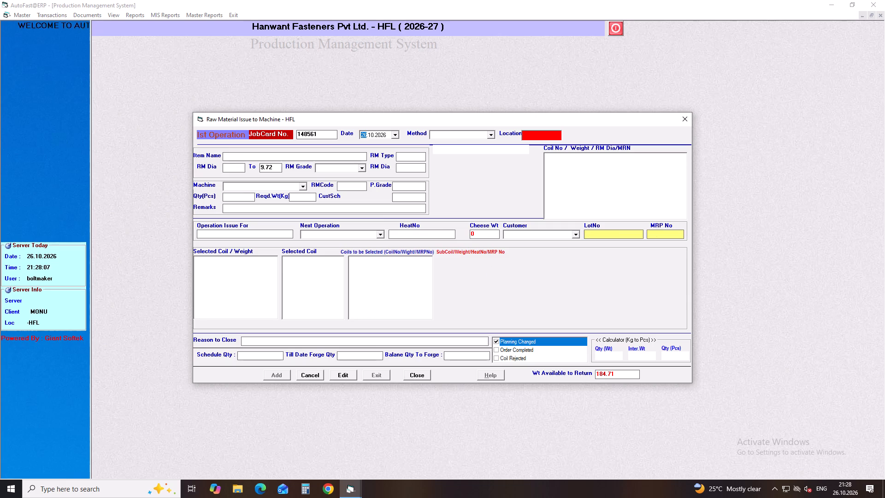
pyautogui.click(410, 376)
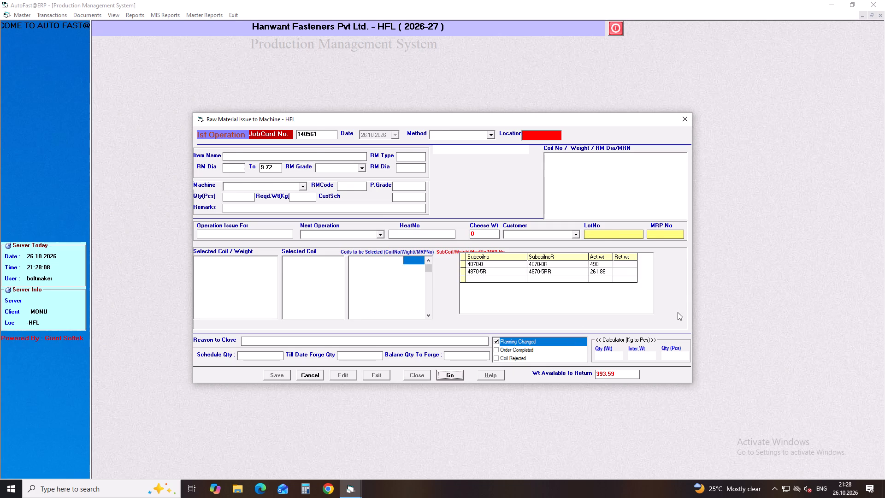
pyautogui.click(623, 264)
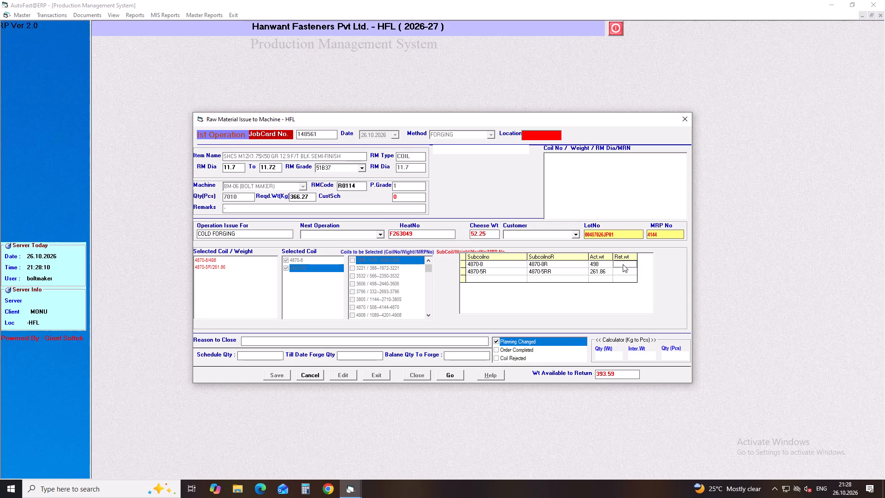
pyautogui.write('393.')
pyautogui.write('59')
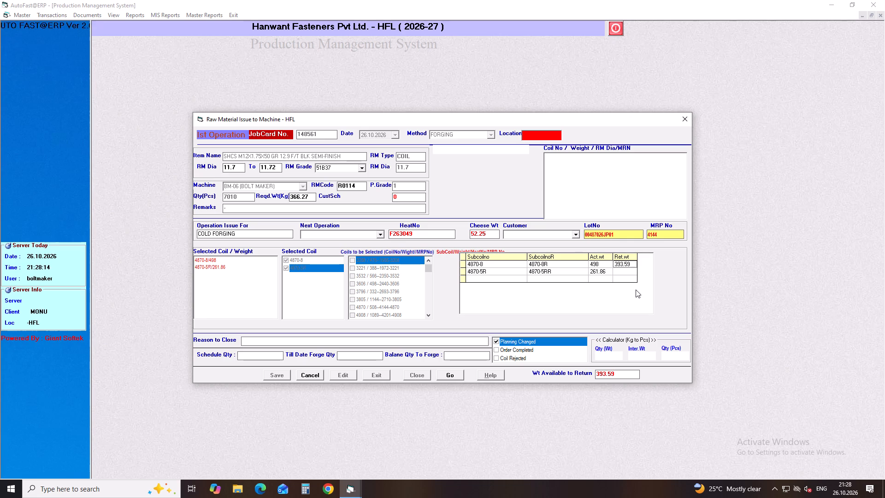
pyautogui.click(447, 374)
pyautogui.click(429, 272)
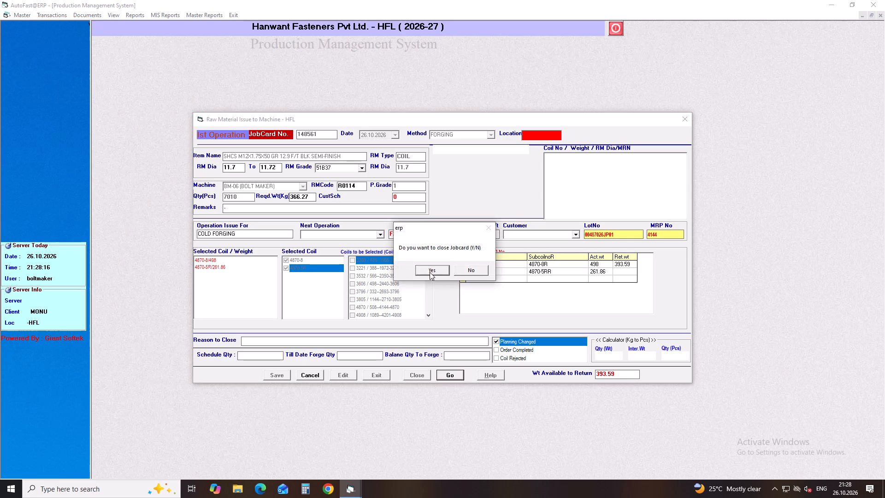
pyautogui.click(314, 373)
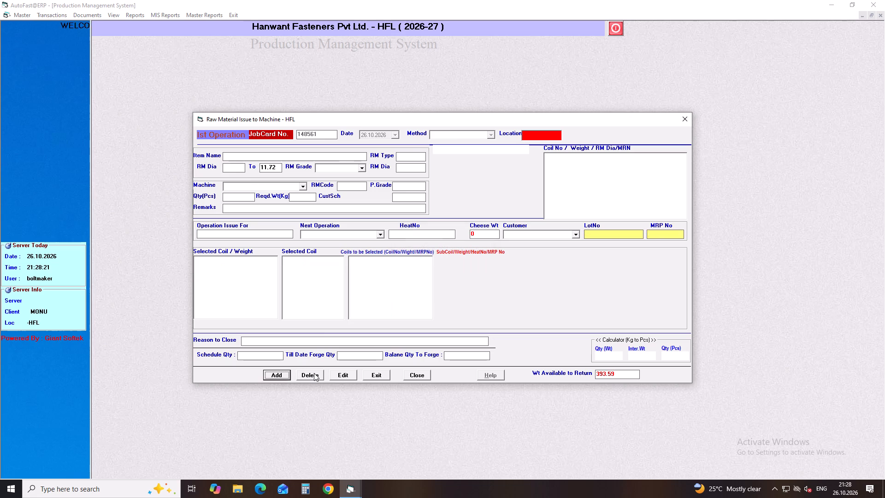
# Close job card 148562 as Planning Changed with a return weight of 428.76 on coil 4923-6R, and reset the form.
pyautogui.click(412, 371)
pyautogui.press('BackSpace')
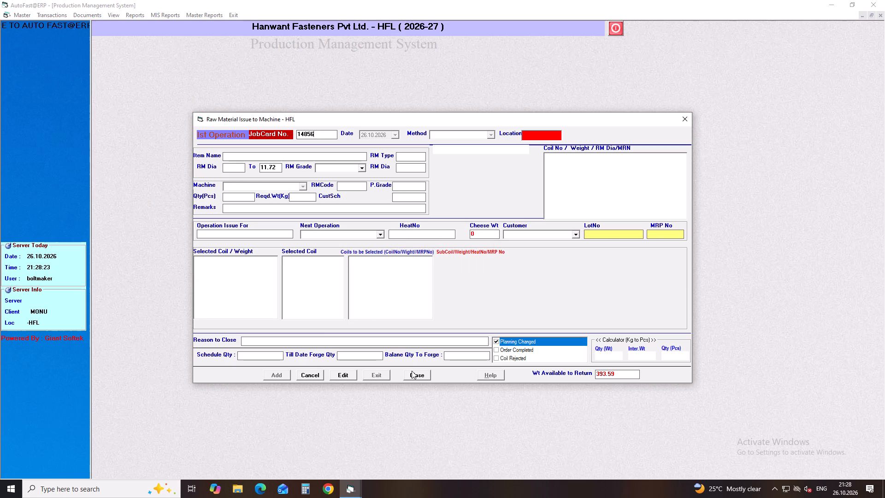
pyautogui.press('2')
pyautogui.press('Return')
pyautogui.click(412, 371)
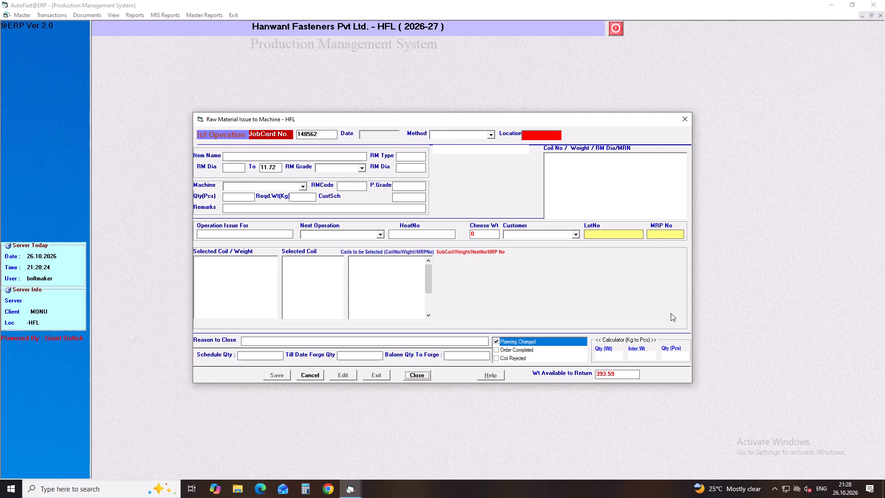
pyautogui.click(620, 264)
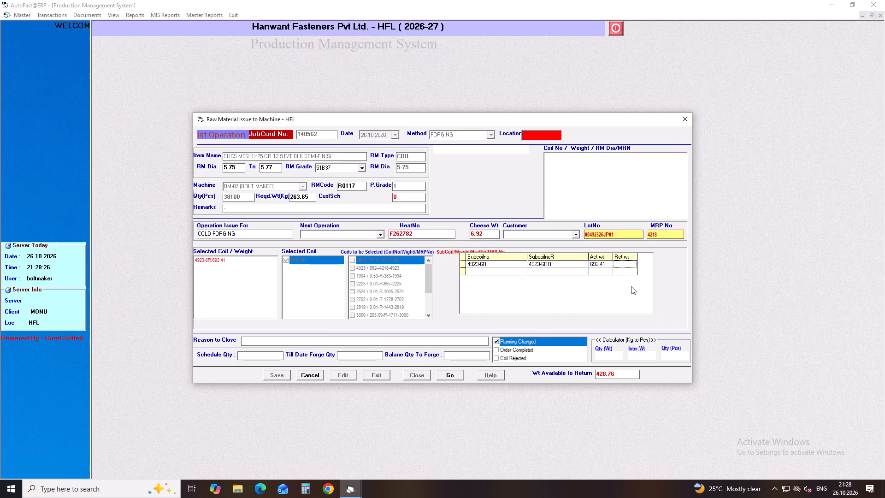
pyautogui.write('428.76')
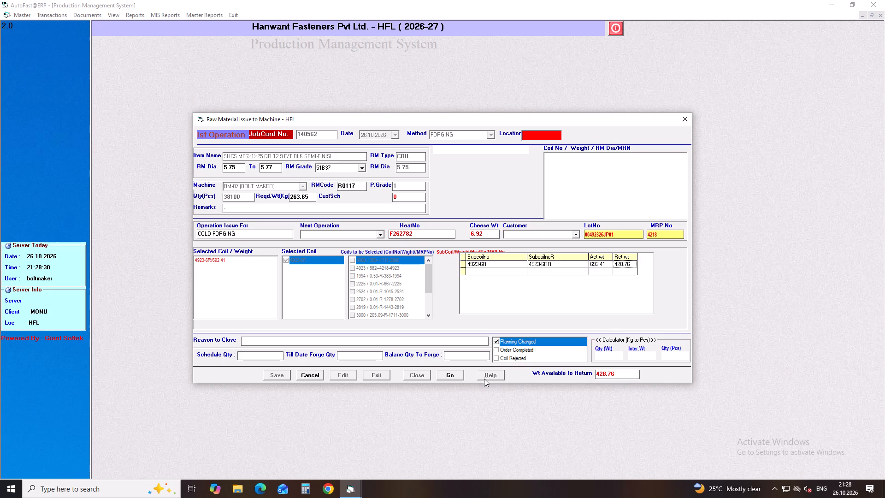
pyautogui.click(452, 375)
pyautogui.click(432, 271)
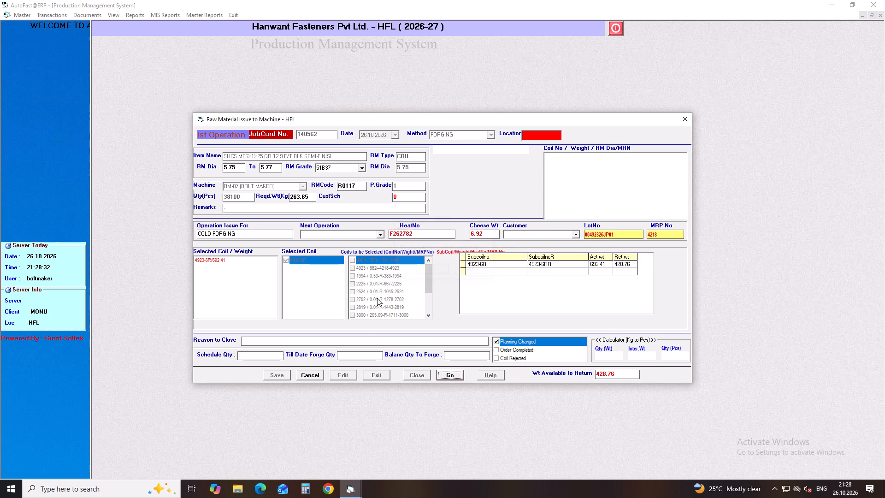
pyautogui.click(319, 374)
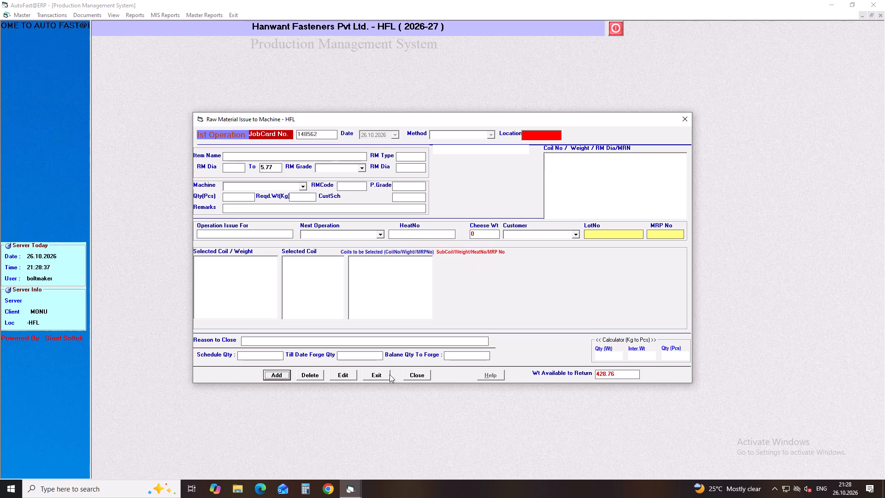
# Close job card 148563 as Planning Changed with a return weight of 158.78 on coil 5105-1, and reset the form.
pyautogui.click(416, 373)
pyautogui.press('BackSpace')
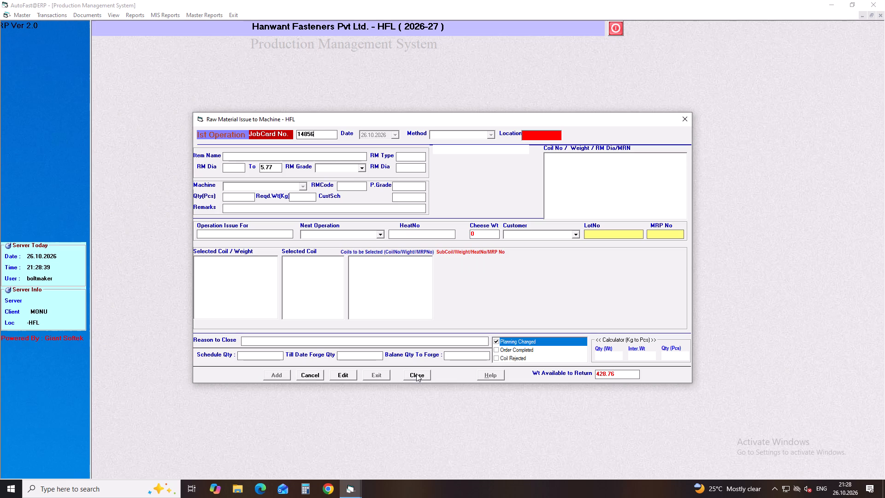
pyautogui.press('3')
pyautogui.press('Return')
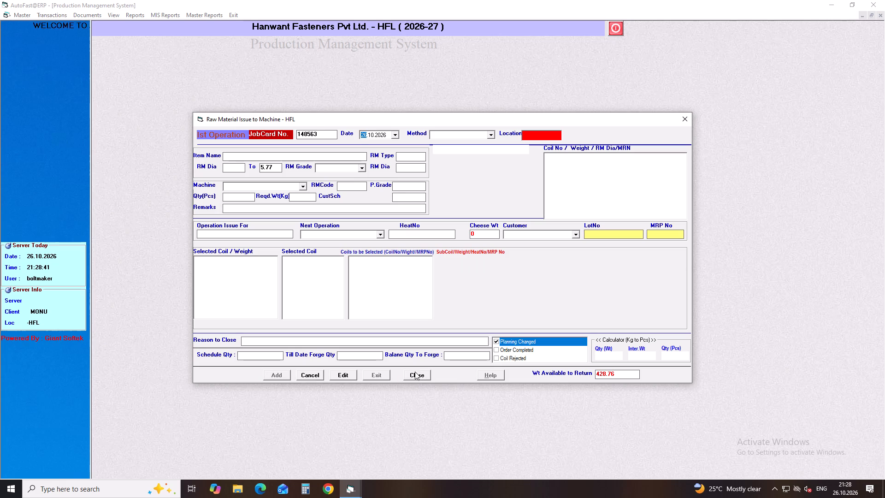
pyautogui.click(415, 371)
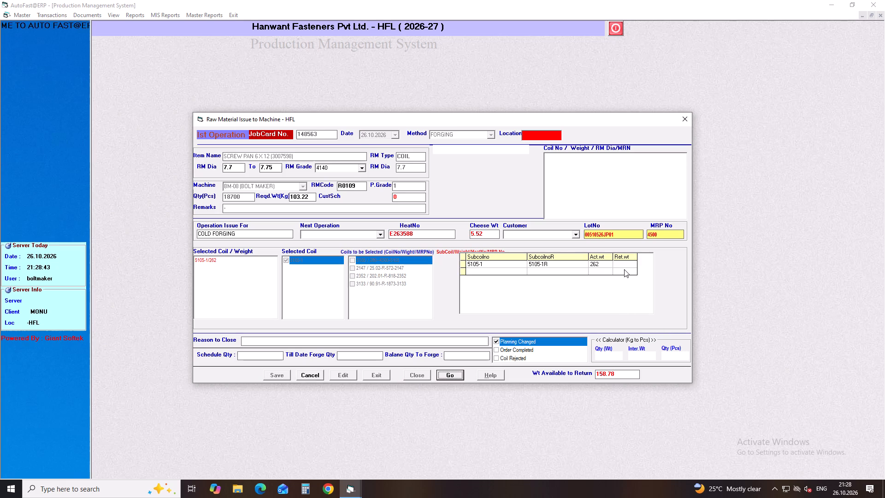
pyautogui.click(624, 264)
pyautogui.write('158.78')
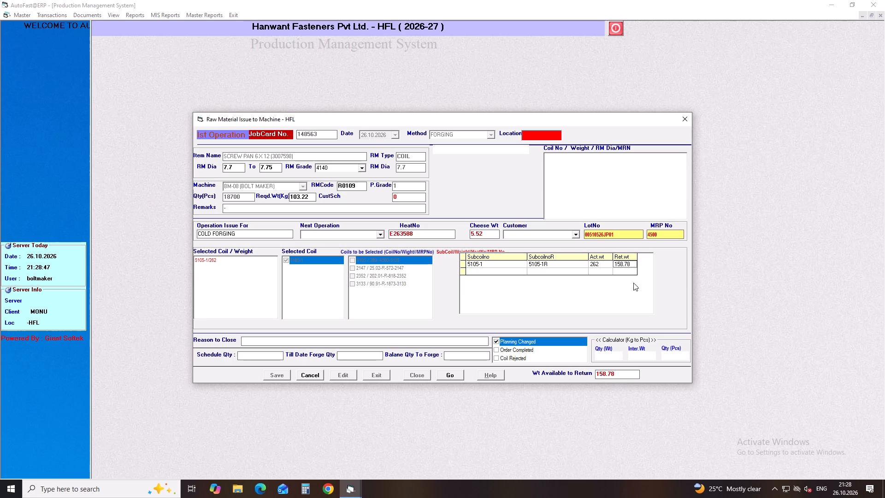
pyautogui.click(442, 375)
pyautogui.click(422, 270)
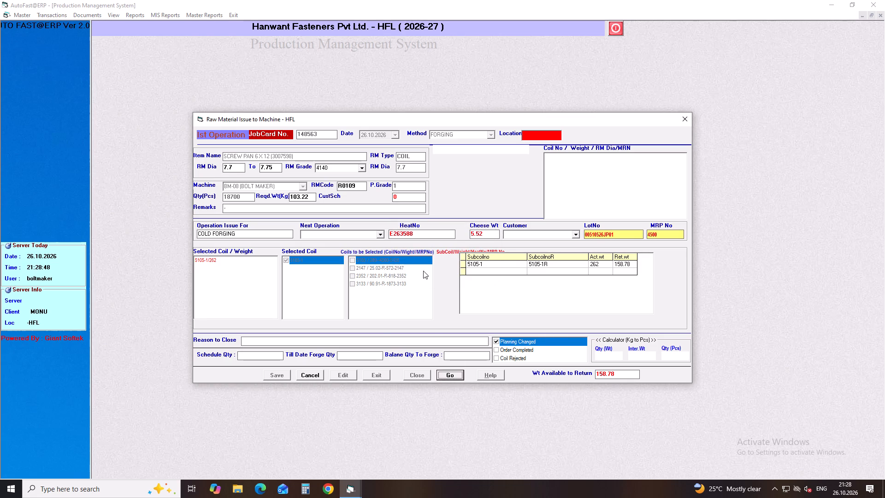
pyautogui.click(320, 373)
# Close job card 148564 as Planning Changed with a return weight of 90.1 on coil 5089-2, and reset the form.
pyautogui.click(422, 373)
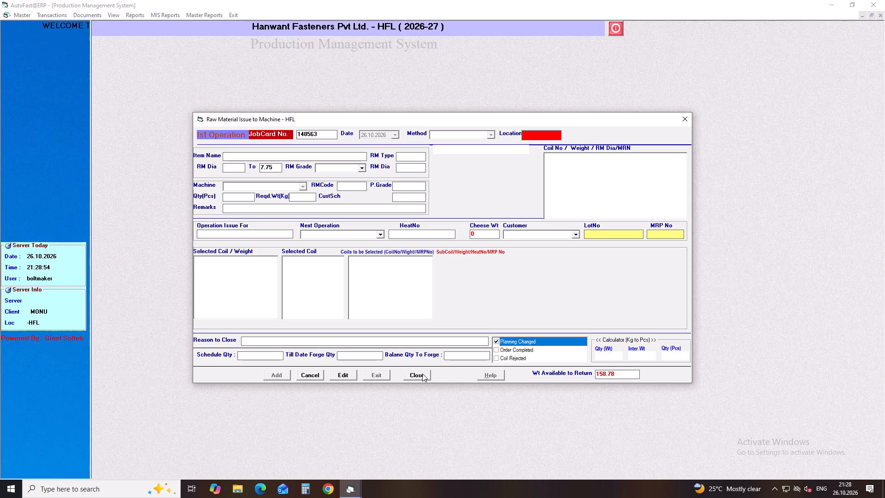
pyautogui.press('BackSpace')
pyautogui.press('4')
pyautogui.press('Return')
pyautogui.click(422, 373)
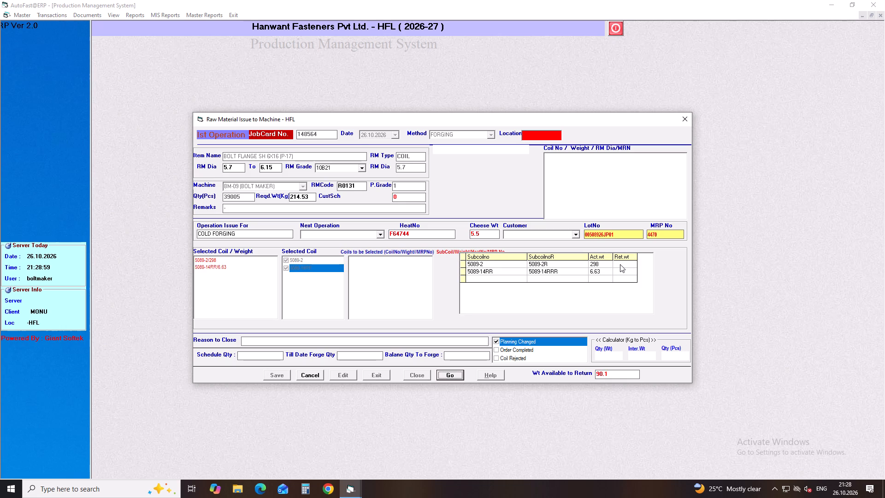
pyautogui.click(620, 264)
pyautogui.write('90.1')
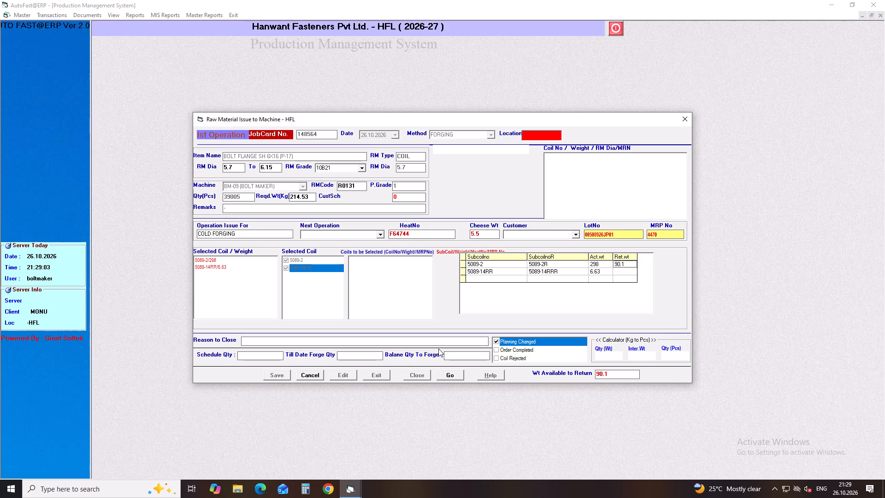
pyautogui.click(452, 376)
pyautogui.click(430, 274)
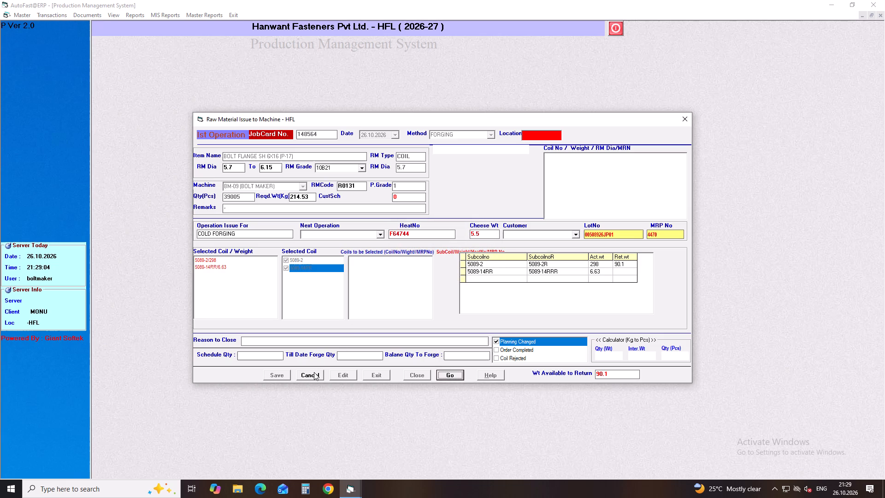
pyautogui.click(314, 372)
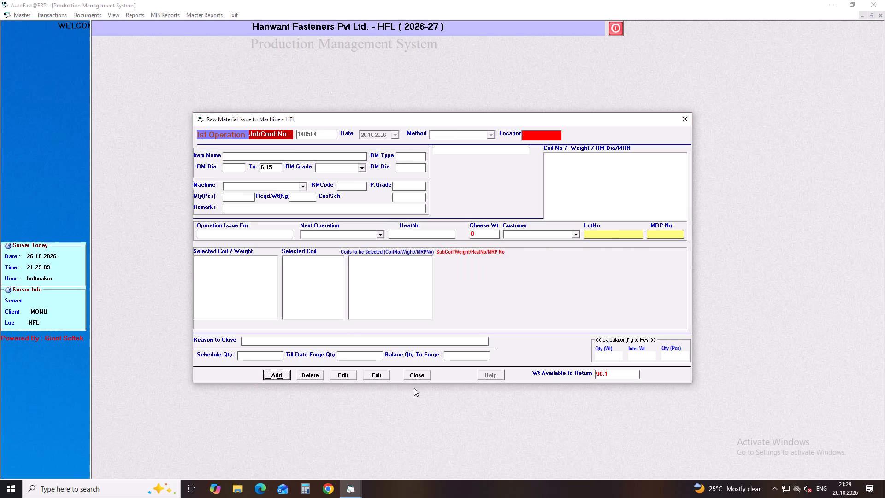
# Close job card 148565 as Planning Changed with a return weight of 169.22 on coil 5052-4, and reset the form.
pyautogui.click(416, 374)
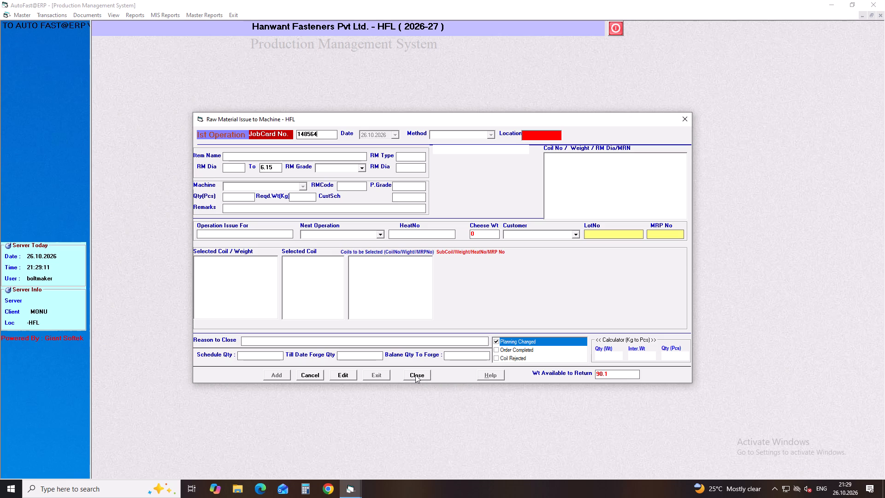
pyautogui.press('BackSpace')
pyautogui.press('5')
pyautogui.press('Return')
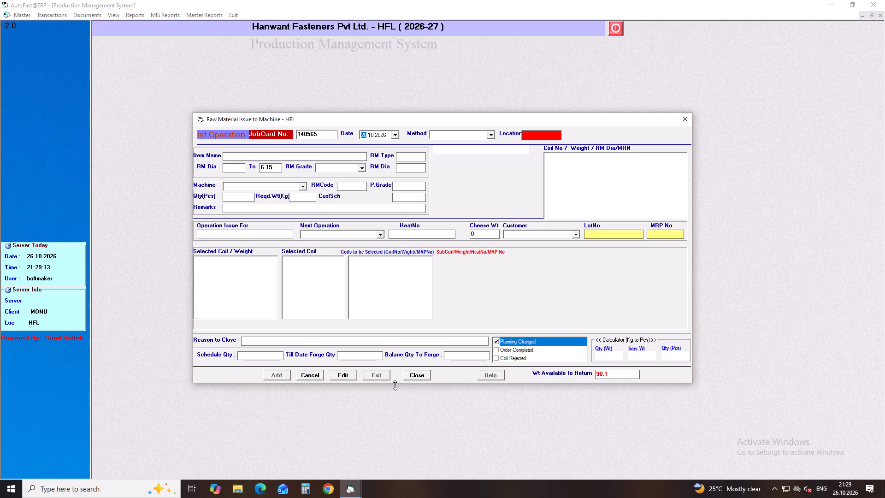
pyautogui.click(411, 375)
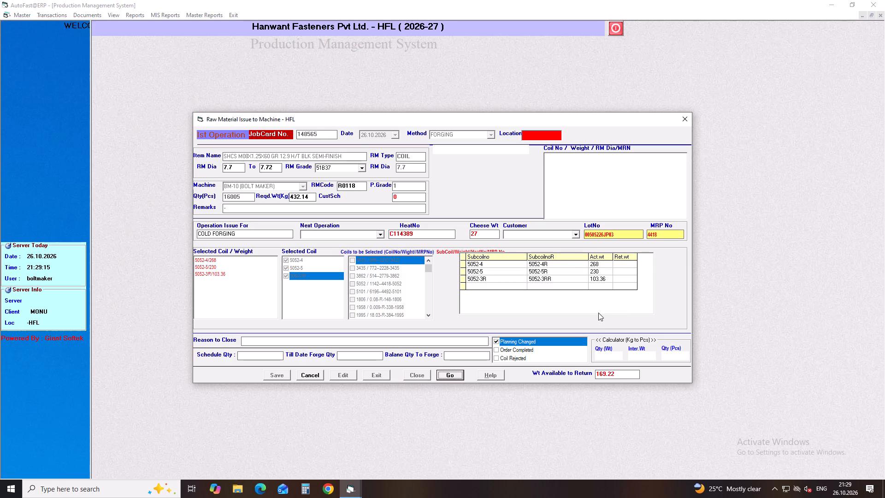
pyautogui.click(622, 264)
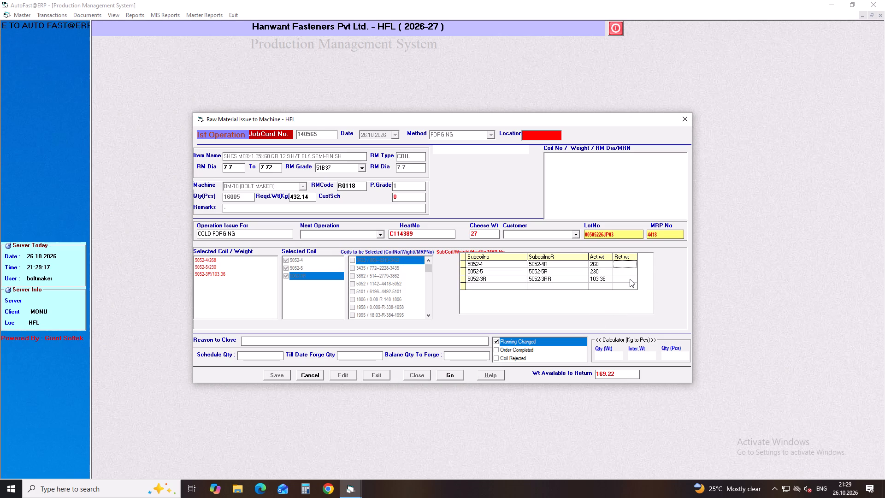
pyautogui.write('169.22')
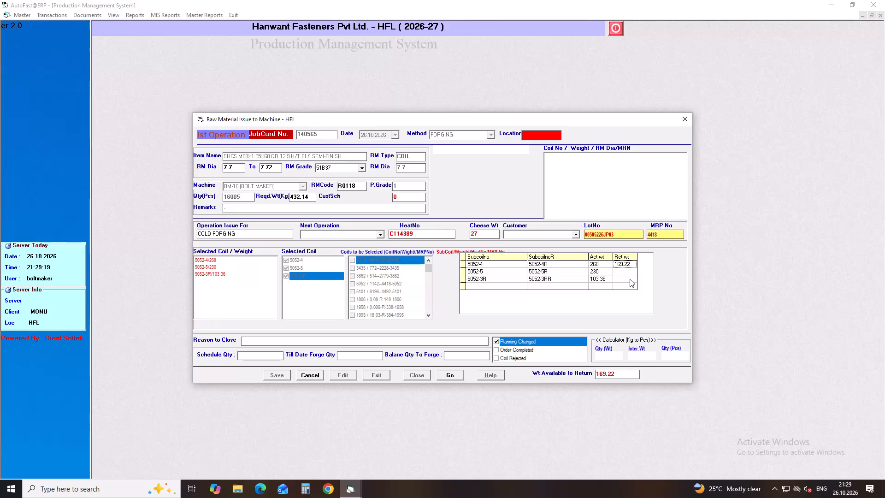
pyautogui.click(453, 373)
pyautogui.click(429, 269)
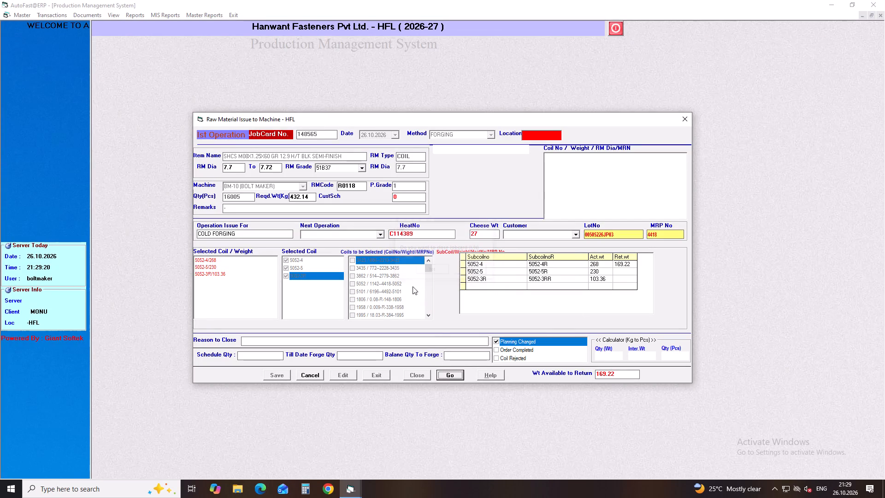
pyautogui.click(314, 373)
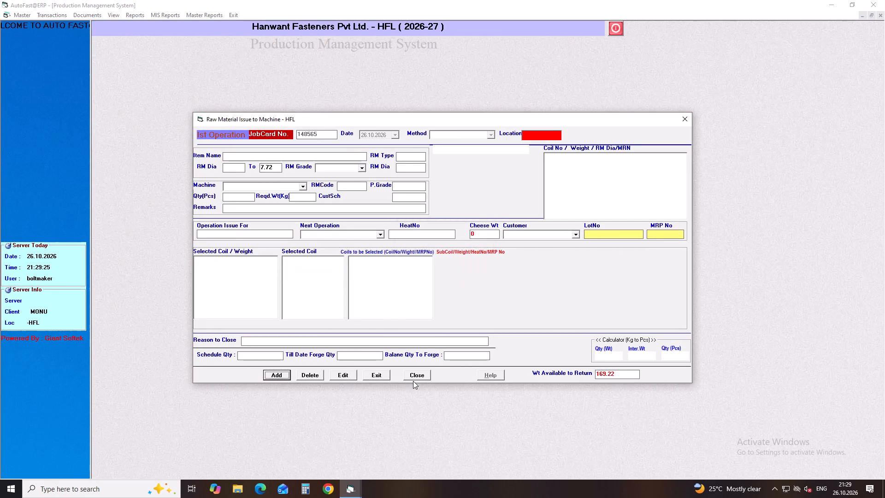
# Close job card 148566 as Planning Changed with a return weight of 226 on coil 5101-1.
pyautogui.click(425, 374)
pyautogui.press('BackSpace')
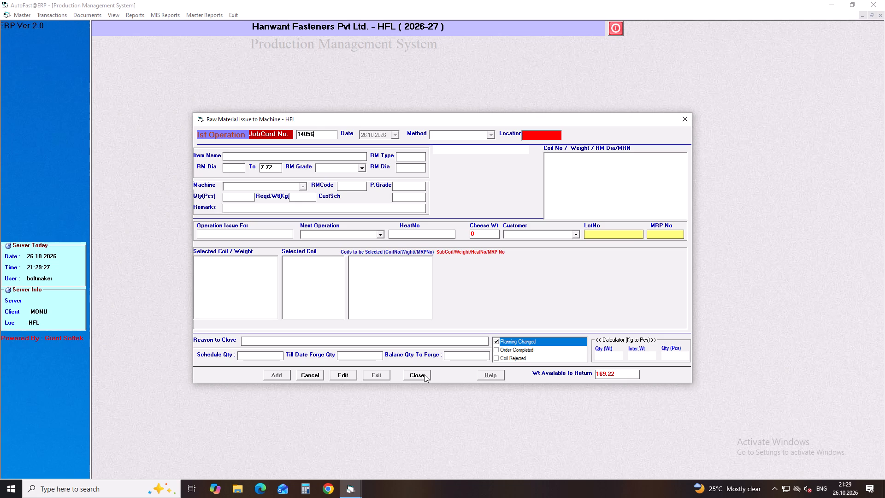
pyautogui.press('6')
pyautogui.press('Return')
pyautogui.click(424, 374)
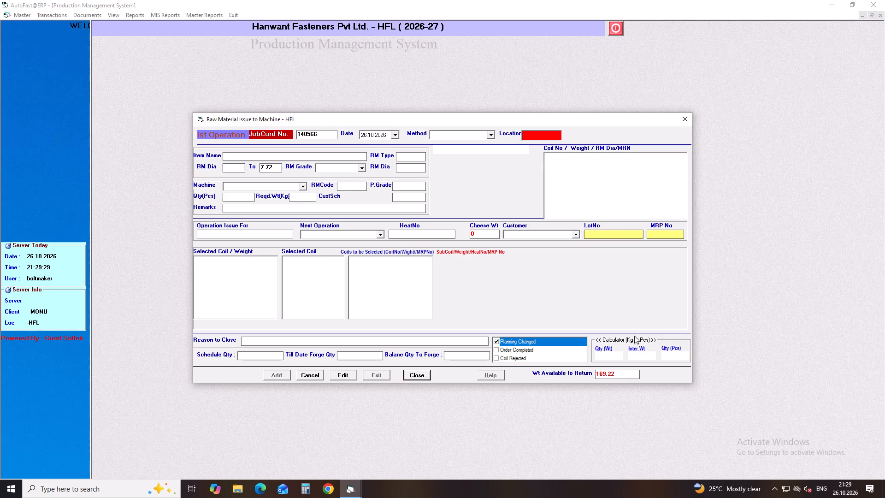
pyautogui.click(623, 265)
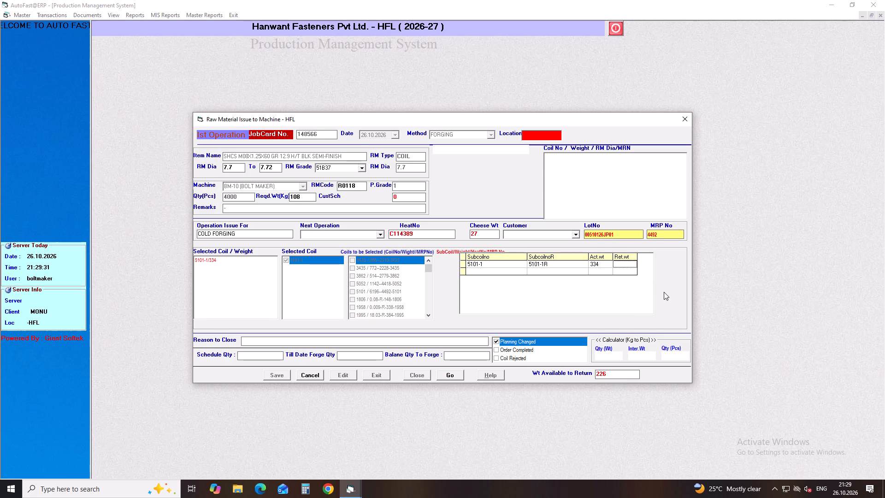
pyautogui.write('226')
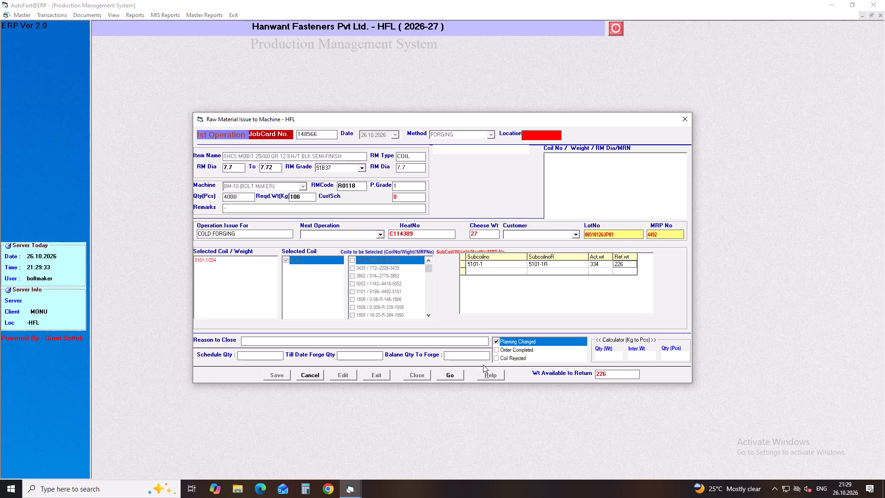
pyautogui.click(446, 376)
pyautogui.click(425, 270)
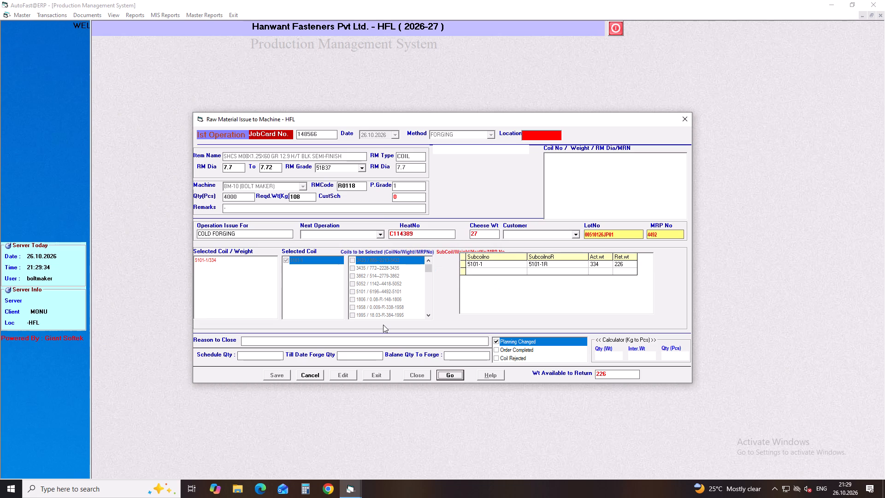
# Close job card 148567 as Planning Changed with a return weight of 408.02 on coil 5009-17, and reset the form.
pyautogui.click(312, 374)
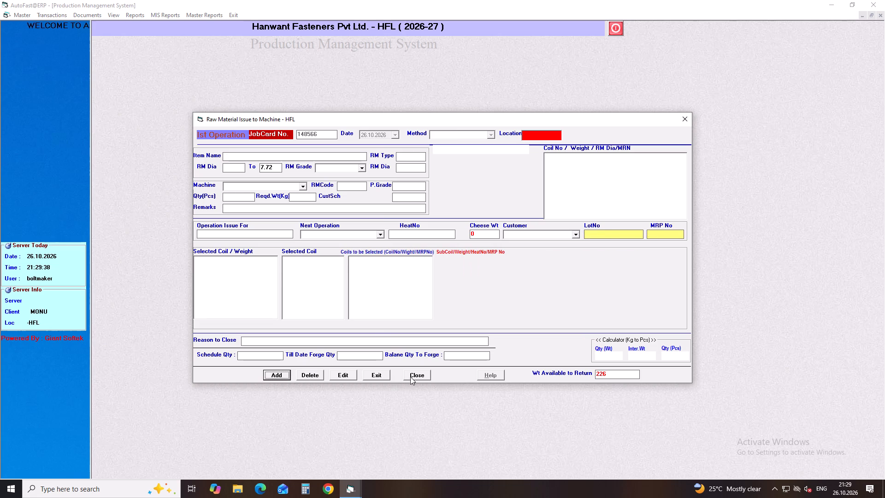
pyautogui.click(417, 375)
pyautogui.press('BackSpace')
pyautogui.press('7')
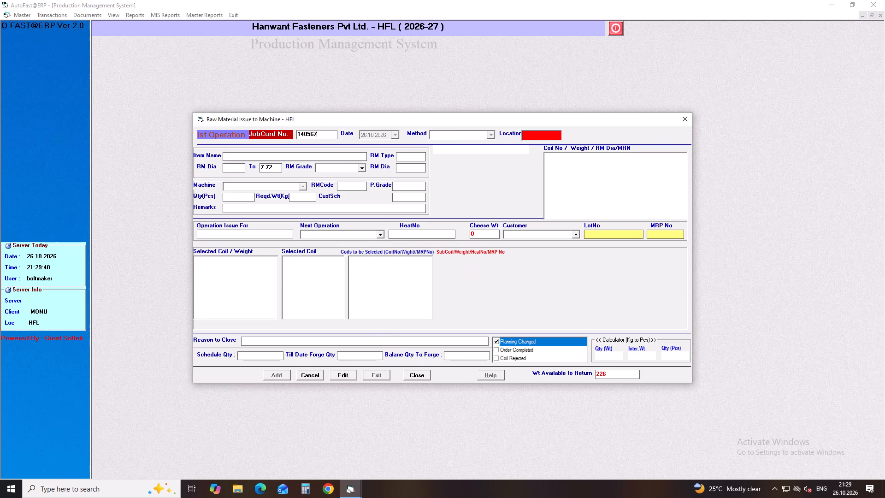
pyautogui.press('Return')
pyautogui.click(416, 375)
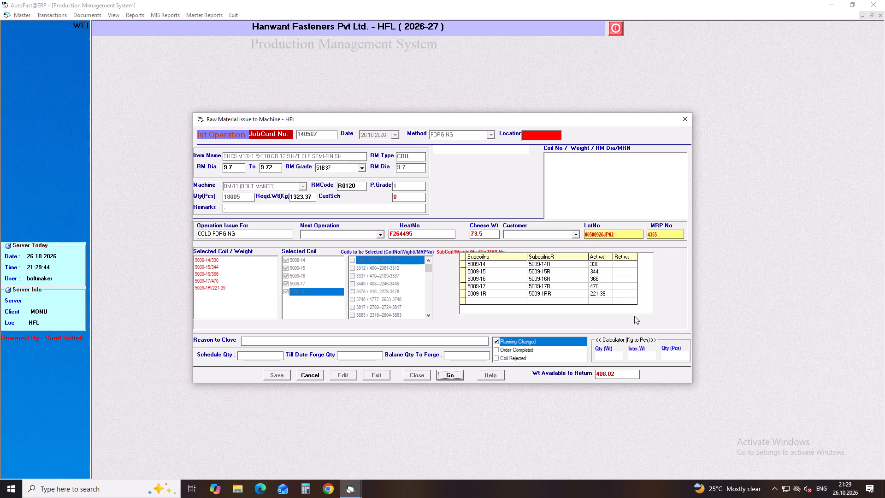
pyautogui.click(621, 285)
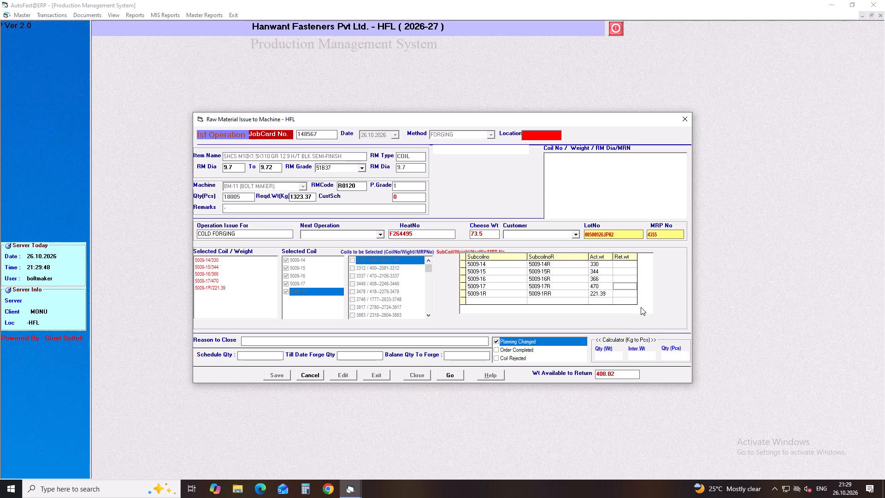
pyautogui.write('408.')
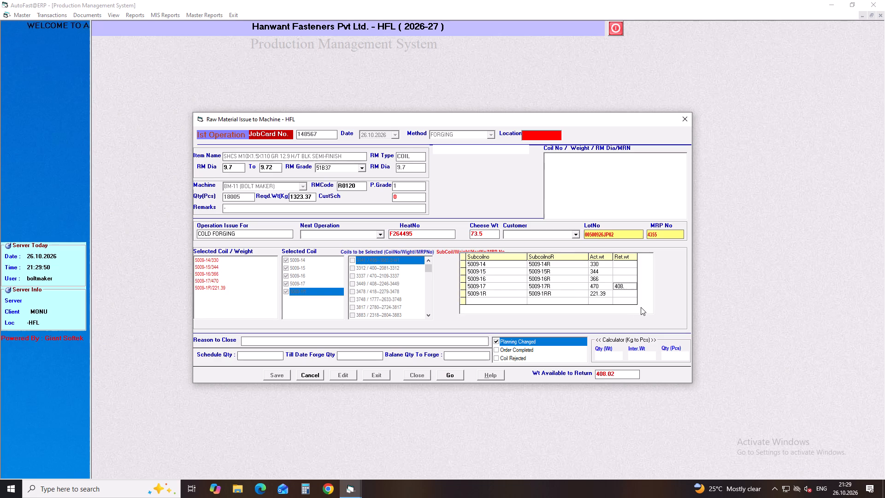
pyautogui.write('02')
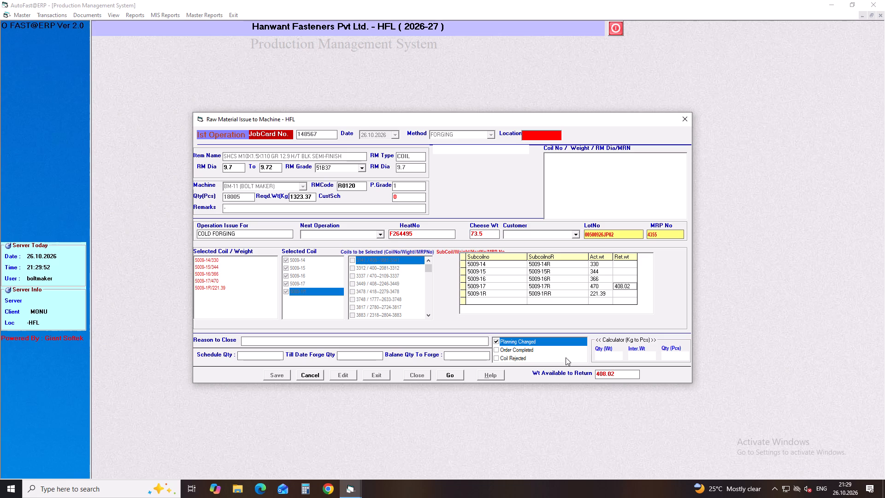
pyautogui.click(446, 373)
pyautogui.click(429, 269)
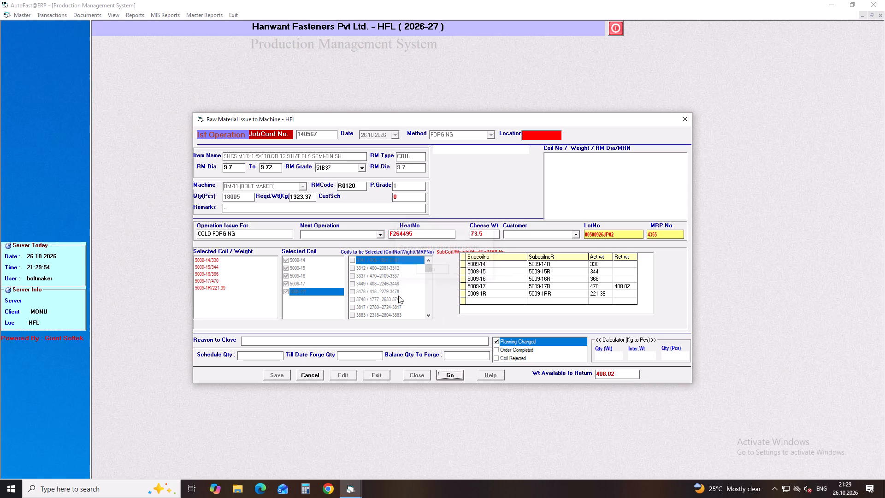
pyautogui.click(315, 373)
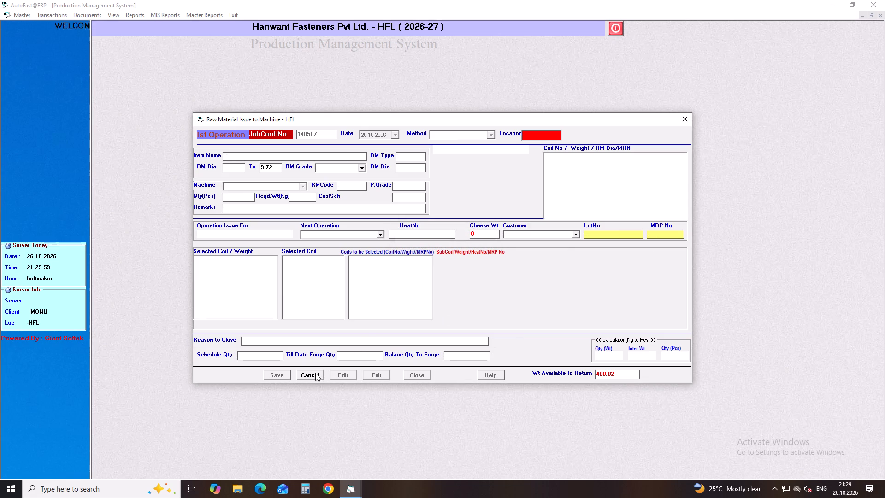
# Close job card 148568 as Planning Changed with a return weight of 248.74 on coil 5105-2, and exit the raw material issue form.
pyautogui.click(409, 376)
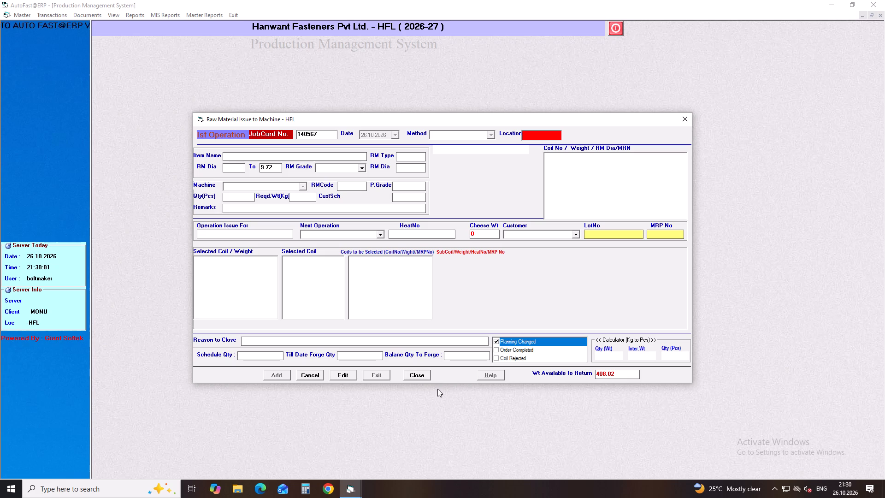
pyautogui.press('BackSpace')
pyautogui.press('8')
pyautogui.press('Return')
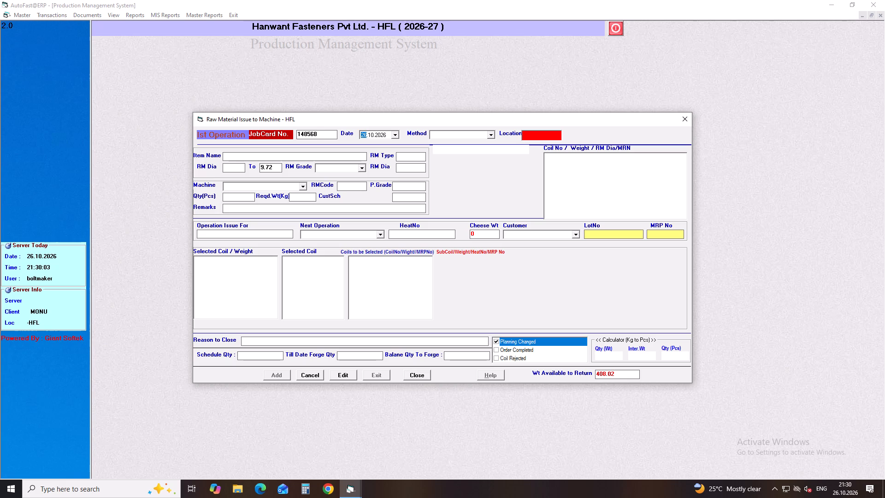
pyautogui.click(437, 389)
pyautogui.click(404, 458)
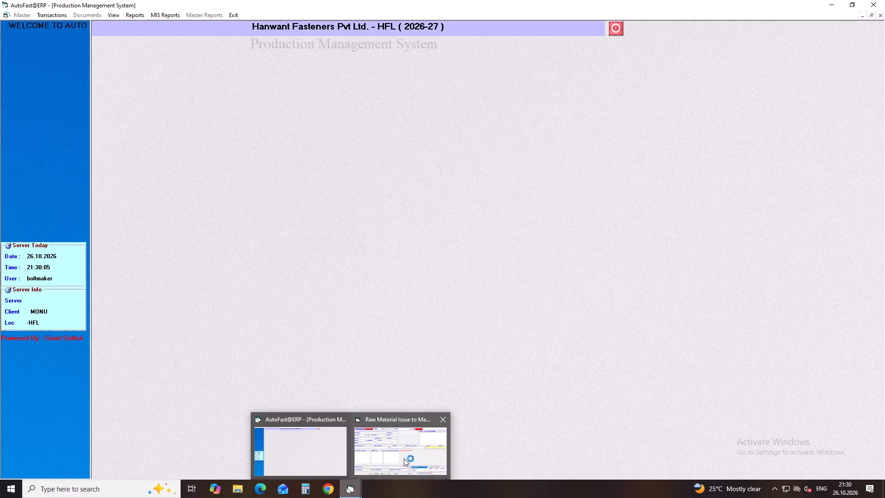
pyautogui.click(411, 372)
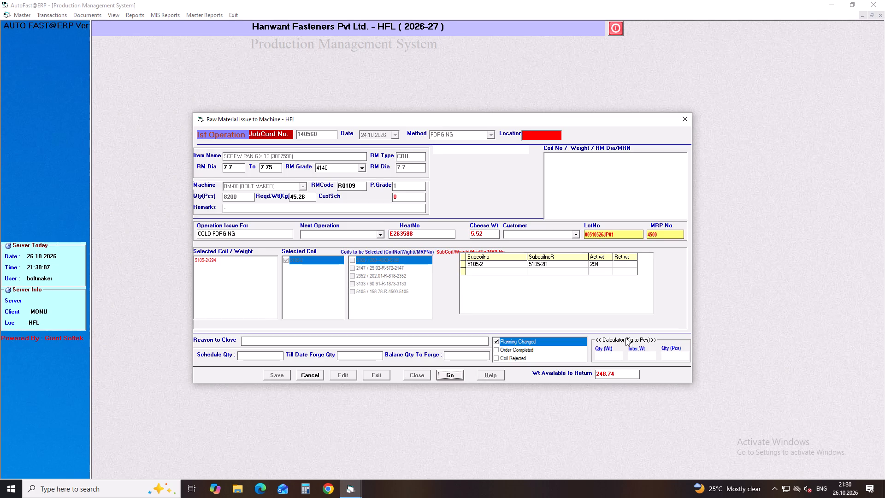
pyautogui.click(625, 263)
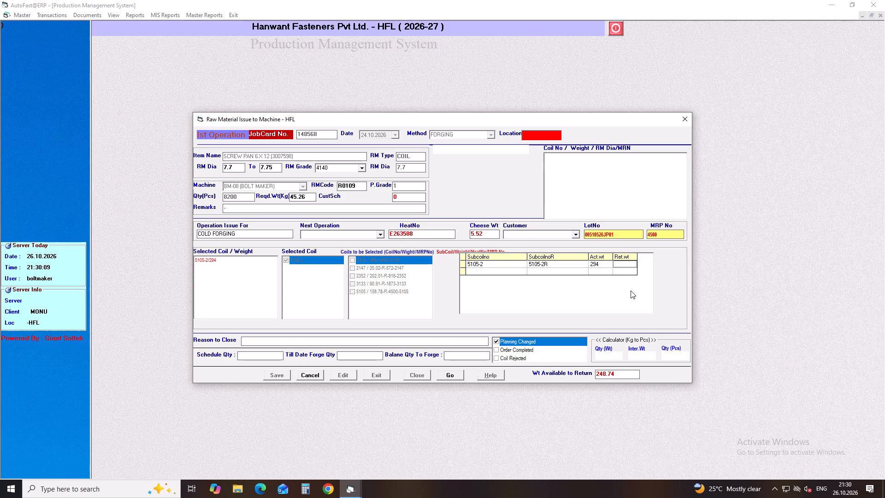
pyautogui.write('248.74')
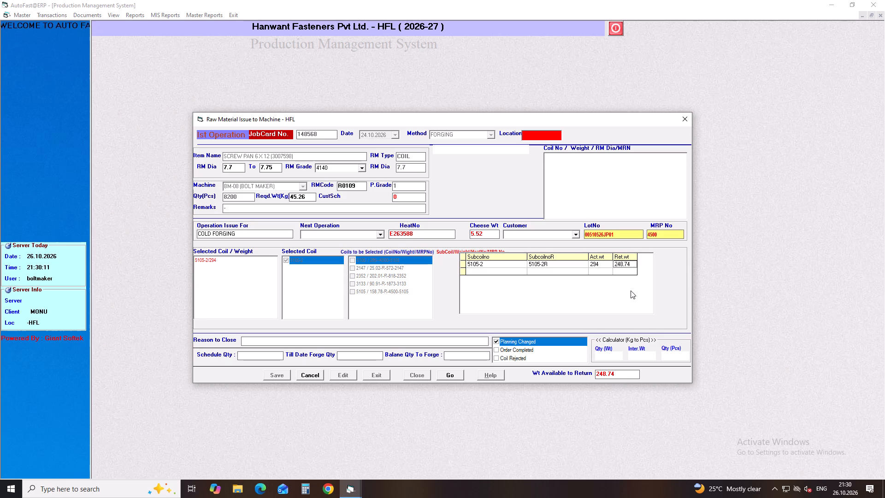
pyautogui.click(450, 378)
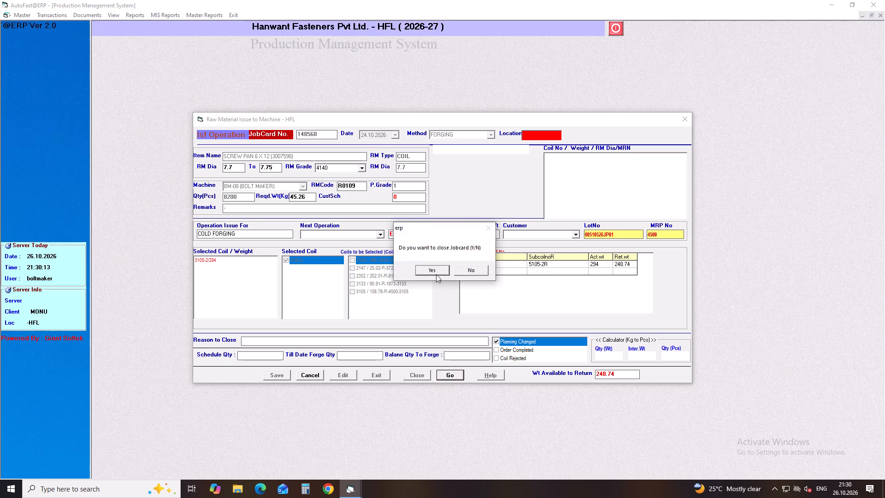
pyautogui.click(436, 270)
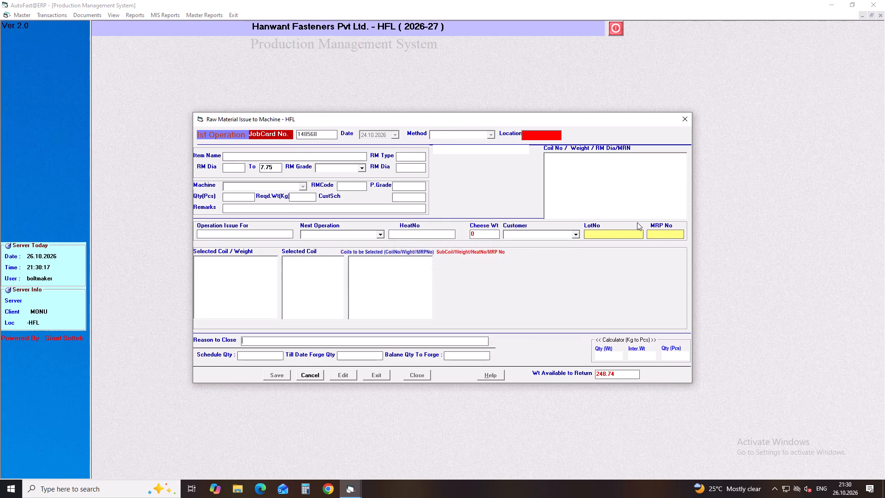
pyautogui.click(684, 122)
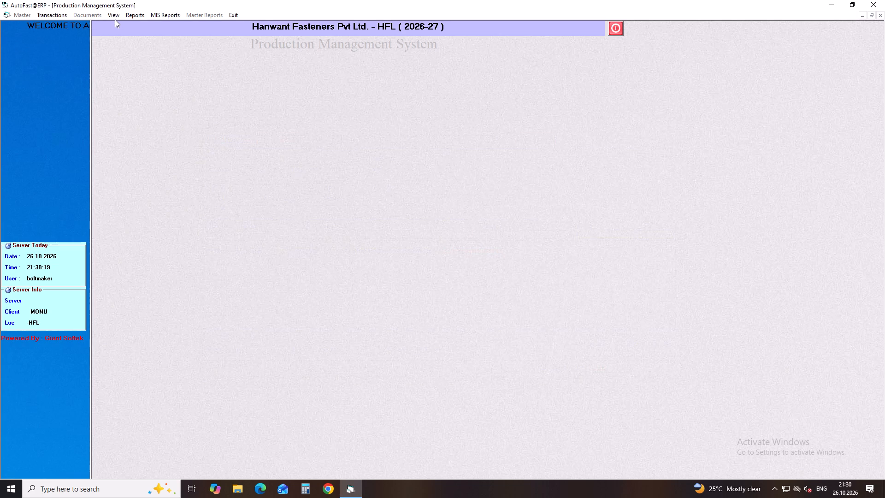
# View the concise first-operation job card status report (PR01) for pending cards from 23.10.2026 to 26.10.2026, and exit the report.
pyautogui.click(128, 15)
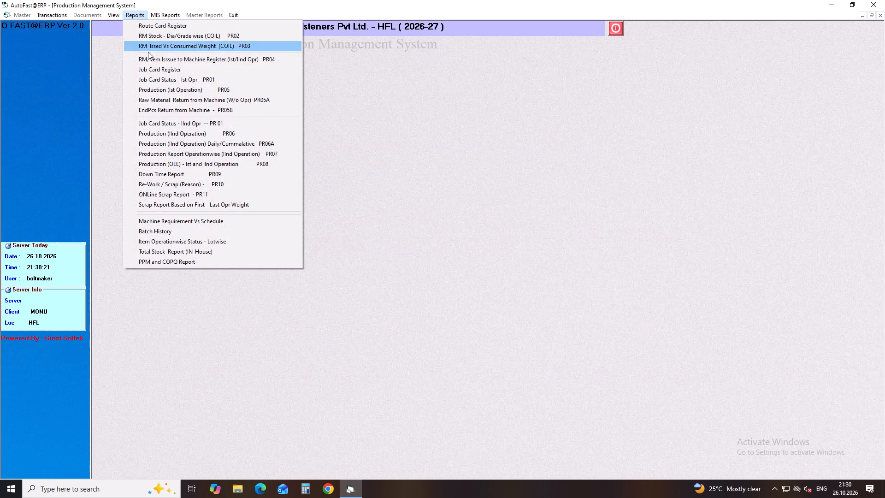
pyautogui.click(165, 80)
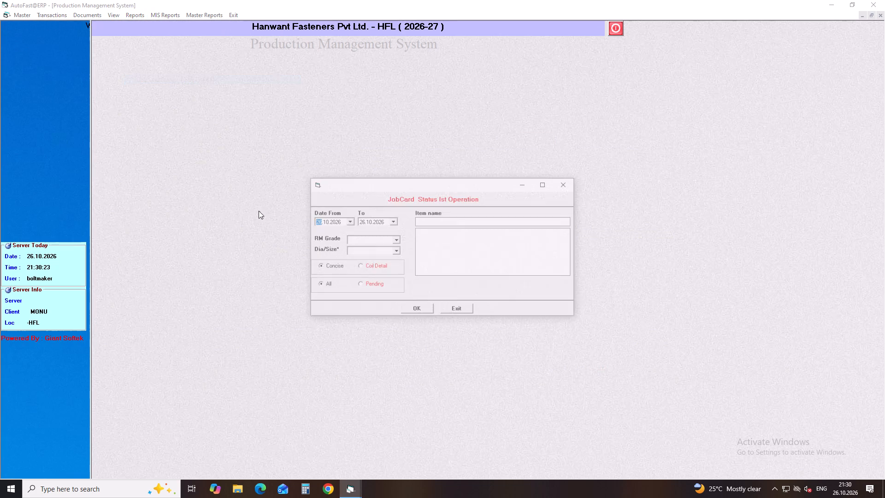
pyautogui.click(349, 220)
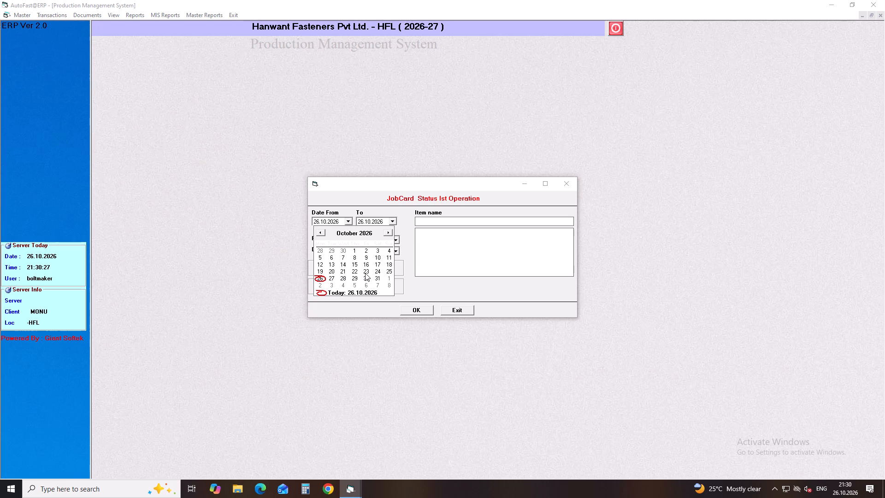
pyautogui.click(365, 273)
pyautogui.click(370, 279)
pyautogui.click(374, 285)
pyautogui.click(415, 310)
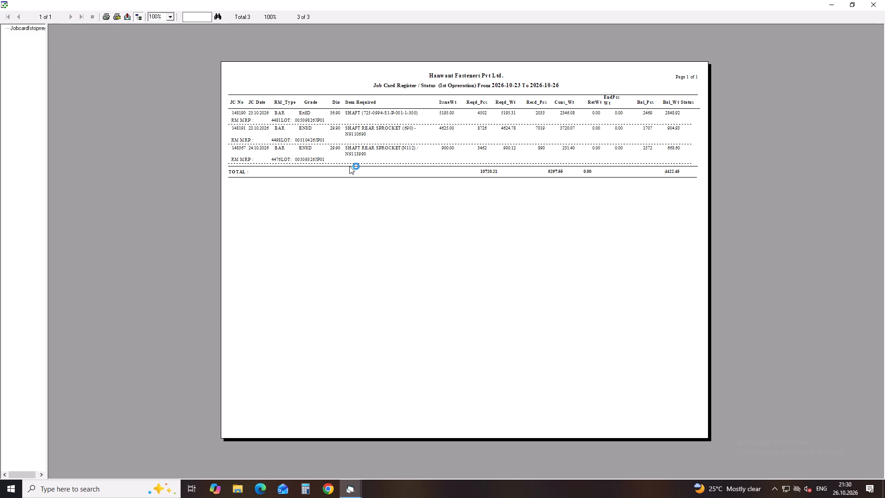
pyautogui.click(881, 5)
pyautogui.click(571, 179)
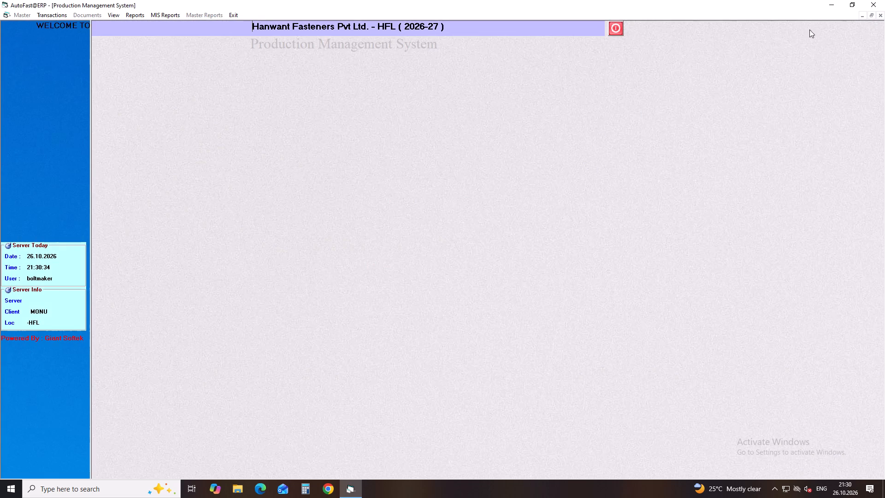
# Exit the production management system to the desktop.
pyautogui.click(868, 2)
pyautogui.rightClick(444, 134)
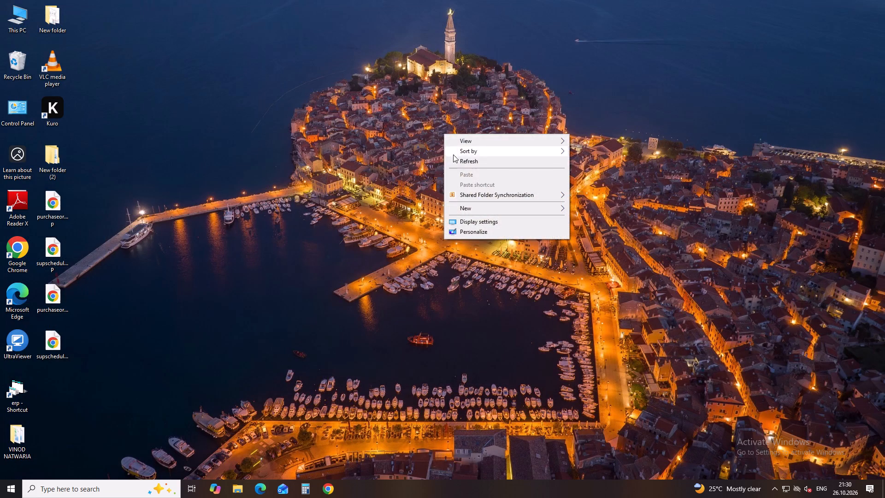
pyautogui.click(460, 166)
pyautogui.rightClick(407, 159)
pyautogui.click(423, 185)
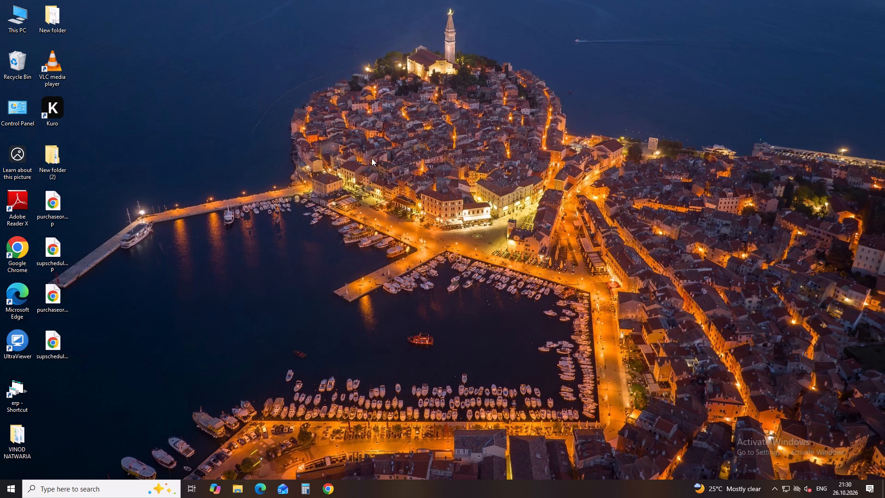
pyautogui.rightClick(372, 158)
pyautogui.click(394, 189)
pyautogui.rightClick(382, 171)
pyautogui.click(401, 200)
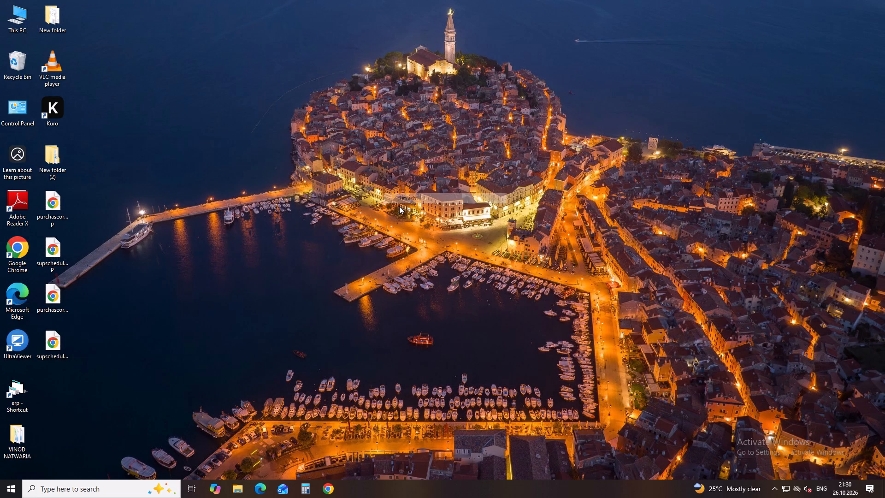
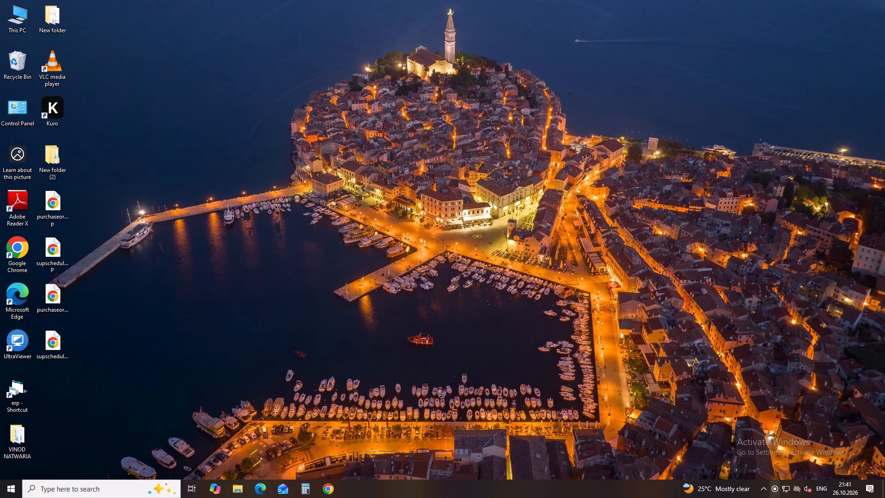
# Turn off the computer's mobile hotspot from the network connection options.
pyautogui.click(786, 490)
pyautogui.click(832, 459)
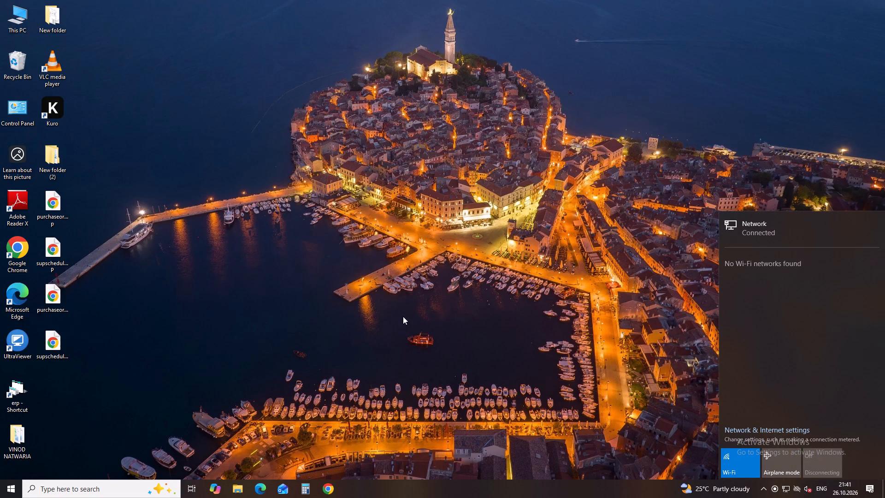
# Refresh the Windows desktop twice.
pyautogui.rightClick(351, 227)
pyautogui.click(377, 257)
pyautogui.rightClick(360, 210)
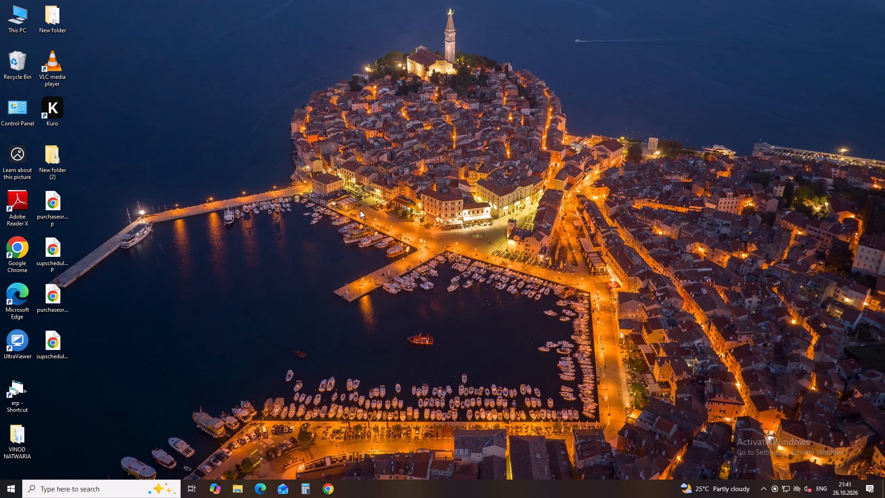
pyautogui.click(383, 234)
# Shut down the computer using the Windows power options.
pyautogui.click(7, 492)
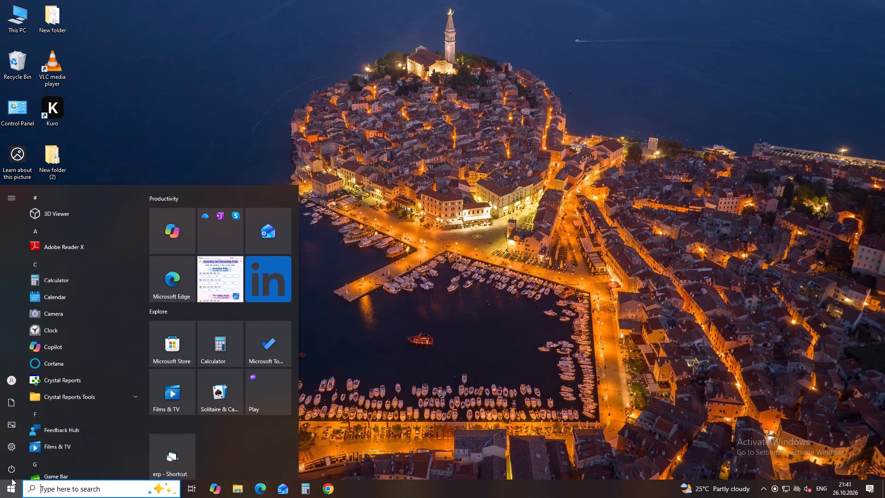
pyautogui.click(12, 469)
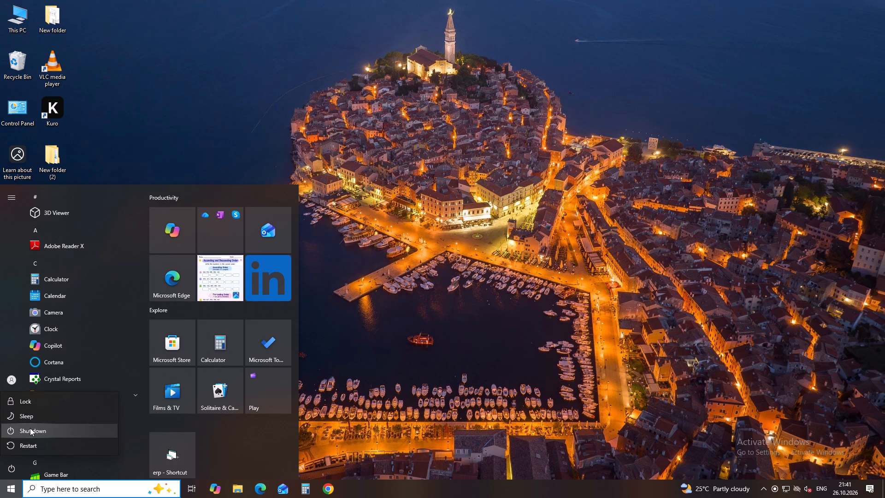